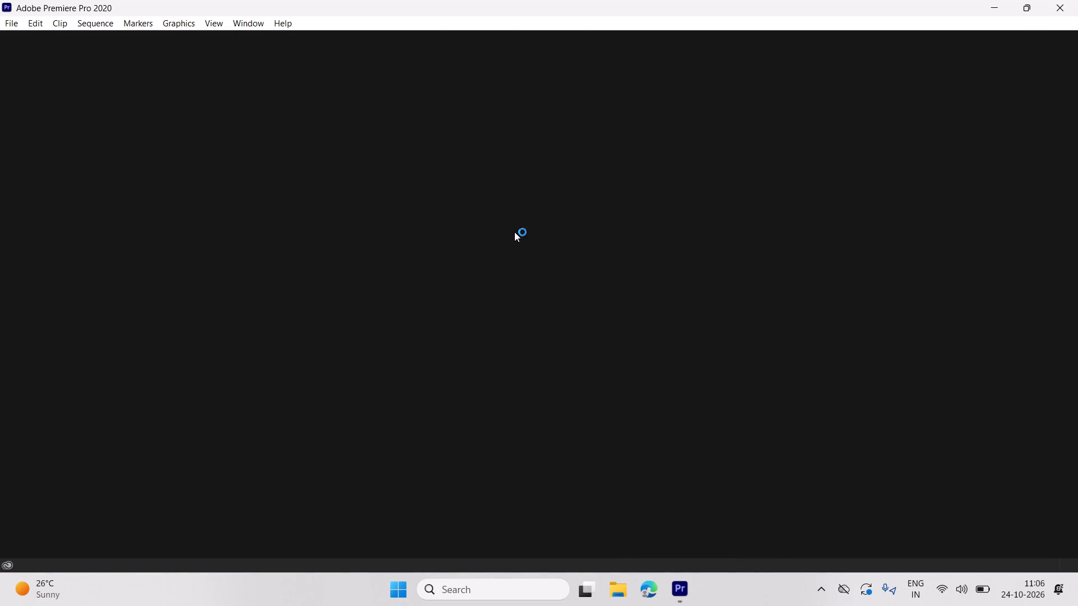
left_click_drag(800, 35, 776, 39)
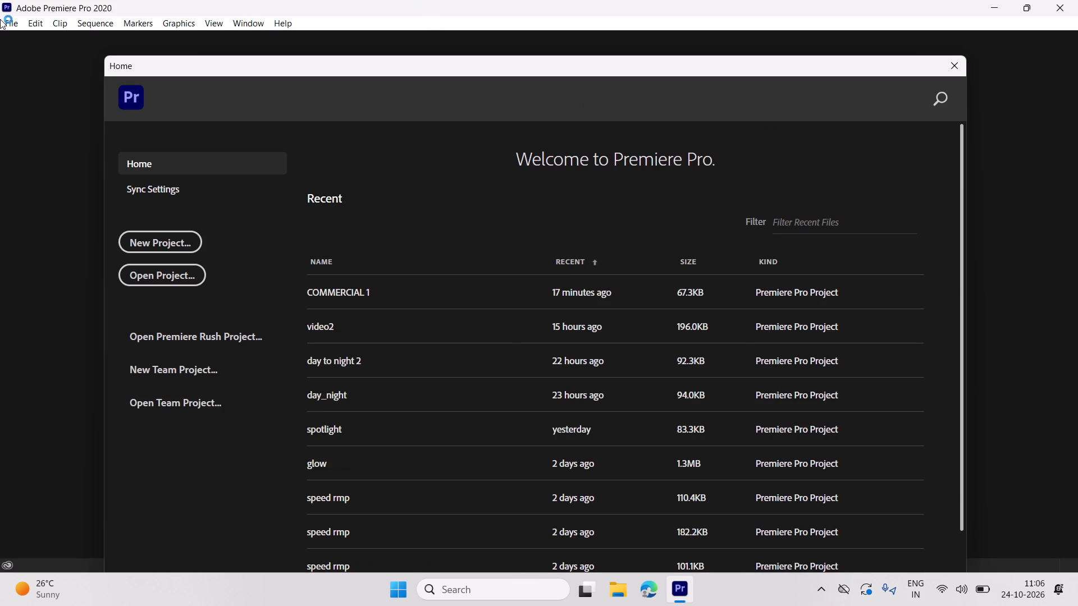
Create a new project named "color change", keeping the default location and settings.
left_click(194, 249)
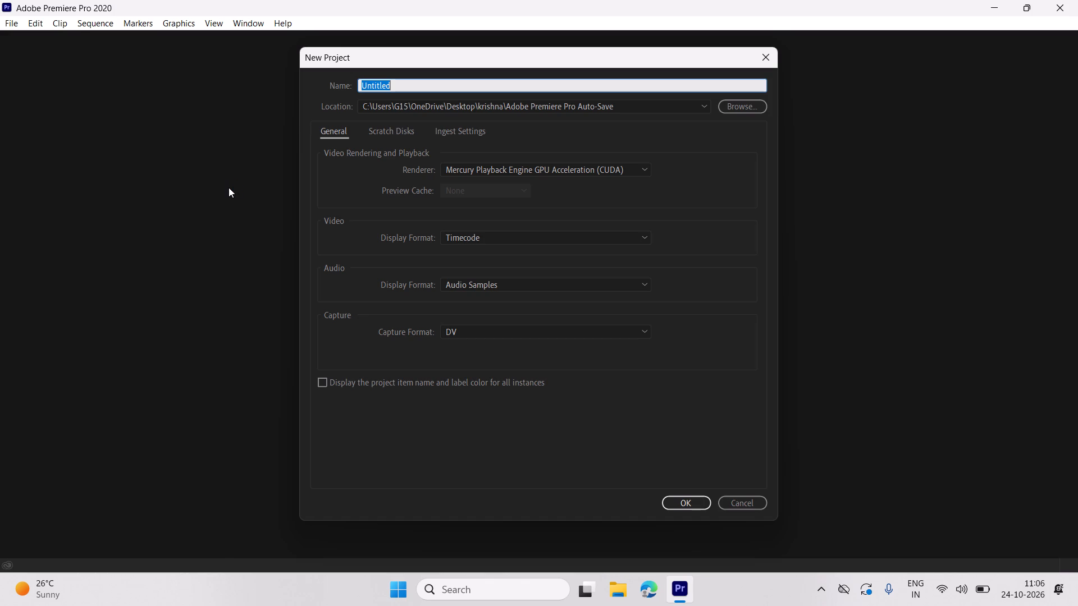
type("da")
key("BackSpace")
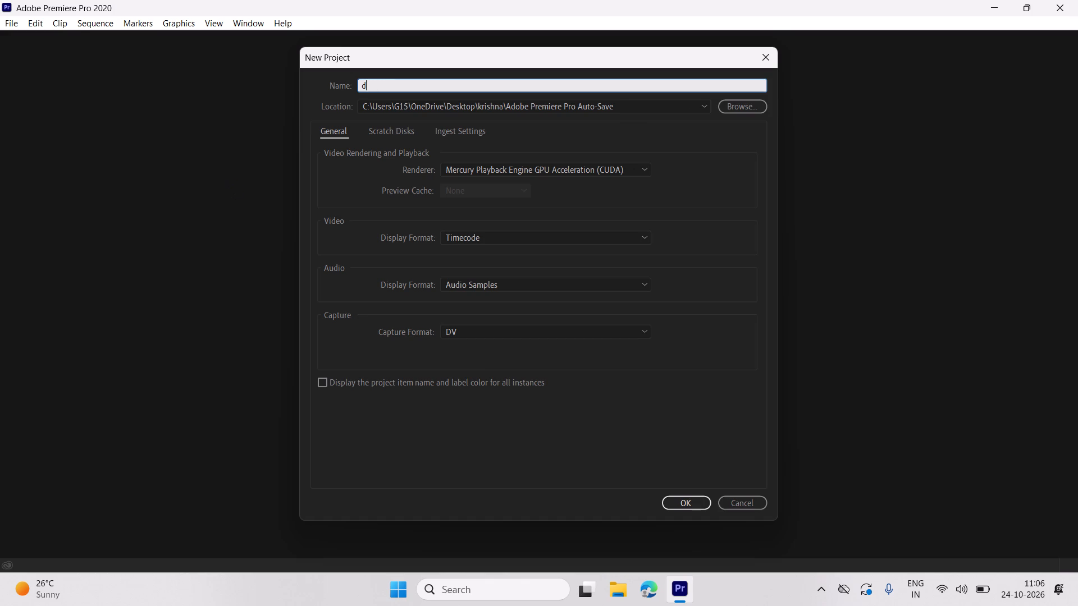
key("BackSpace")
type("ci")
key("BackSpace")
type("olor")
key("space")
type("change")
key("Return")
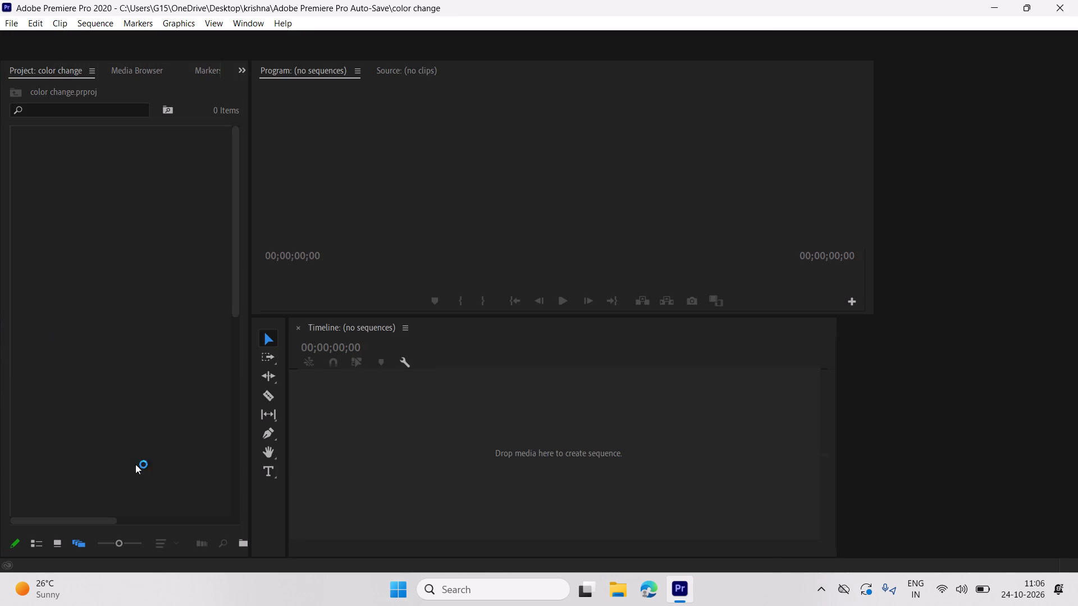
Import the green car video 4634279-uhd_3840_2160_25fps from the Downloads folder into the project.
double_click(0, 298)
double_click(162, 349)
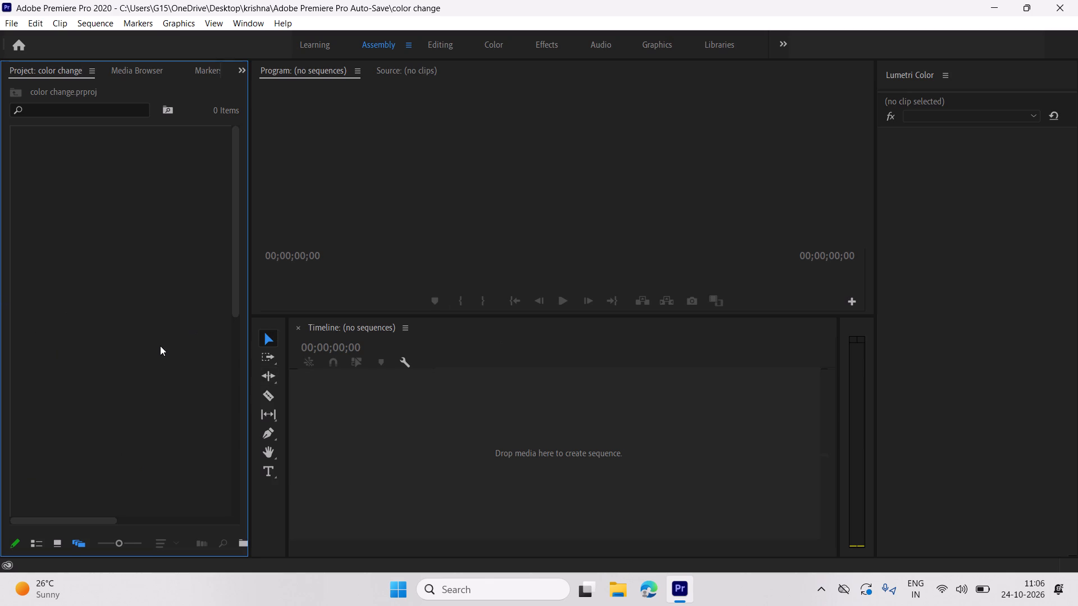
left_click(159, 359)
left_click(159, 362)
double_click(173, 406)
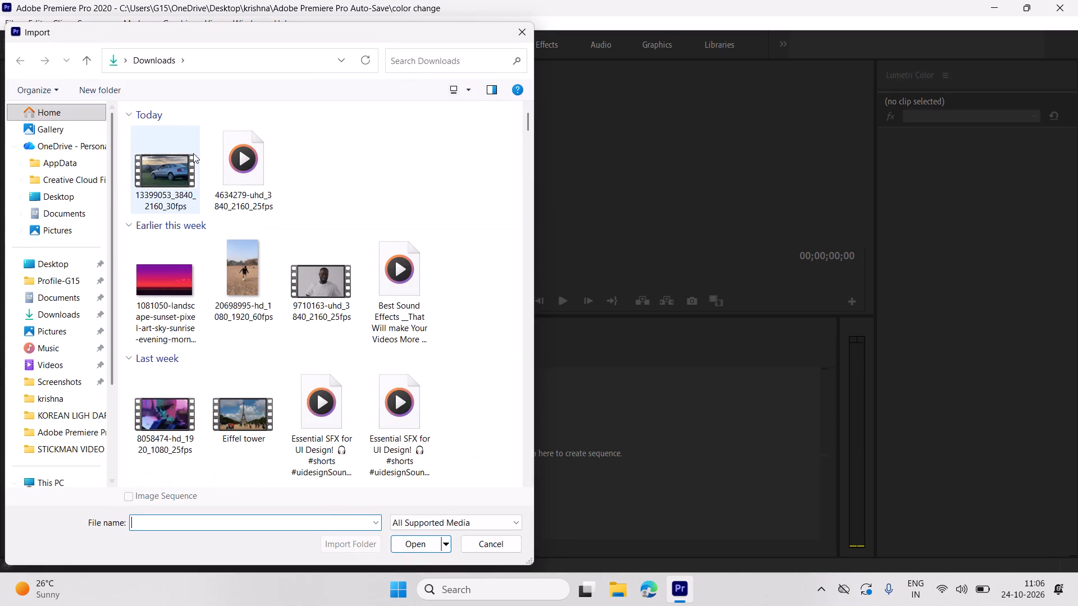
left_click(214, 140)
left_click(120, 108)
left_click(127, 126)
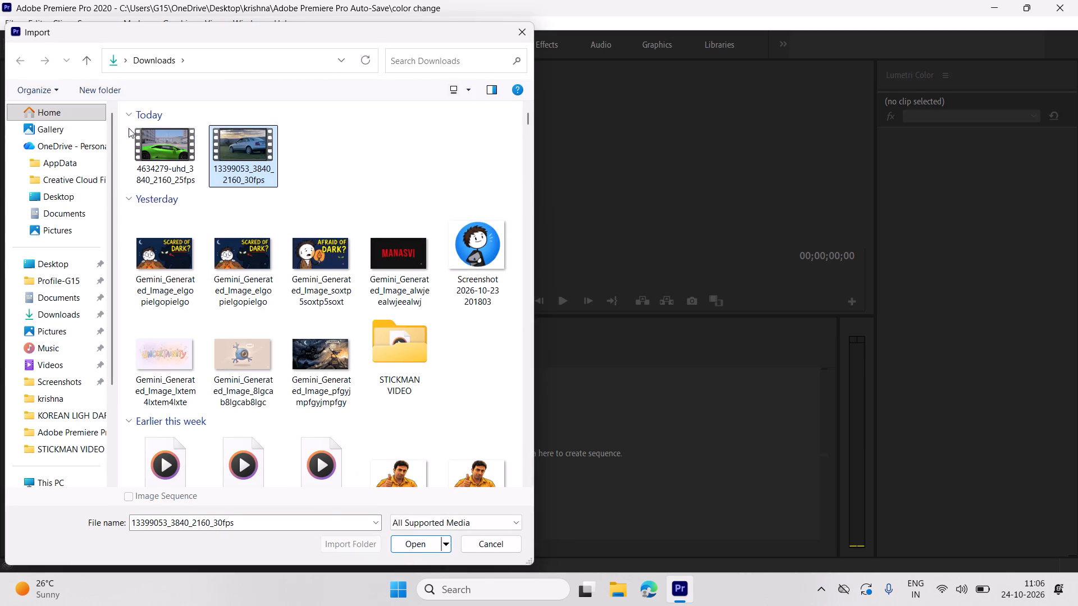
left_click(177, 172)
left_click(405, 544)
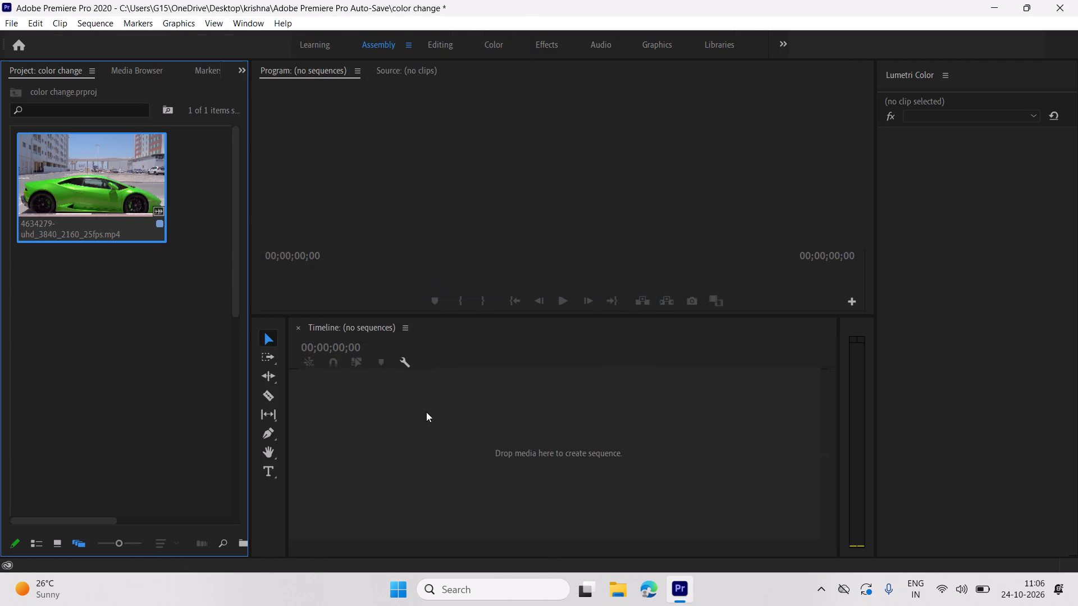
Create a sequence from the green car clip and move the playhead to about 00:00:31:15.
left_click_drag(115, 200, 428, 479)
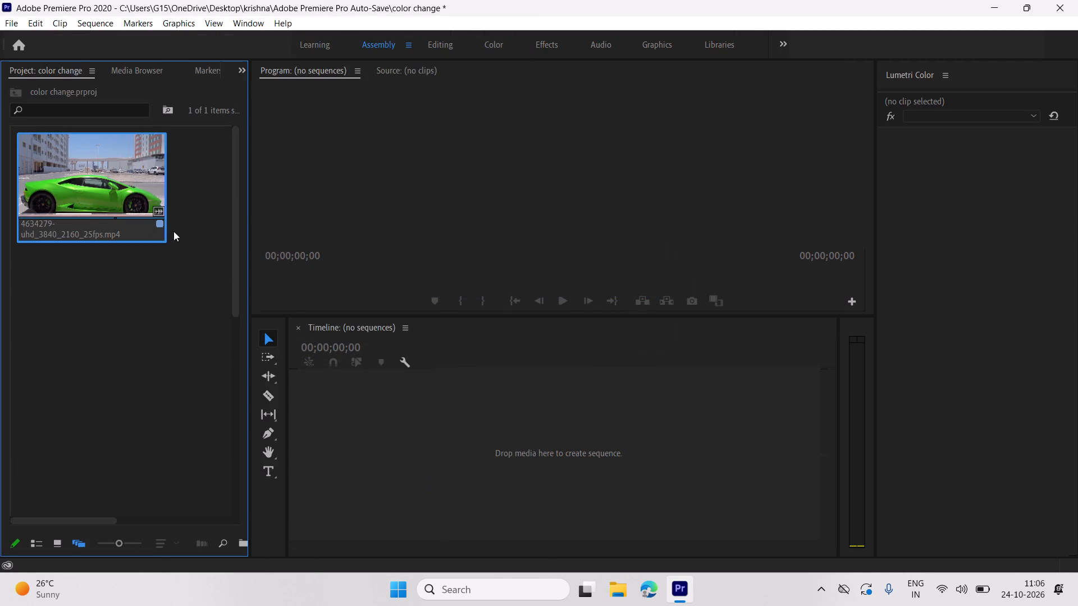
left_click_drag(127, 199, 378, 411)
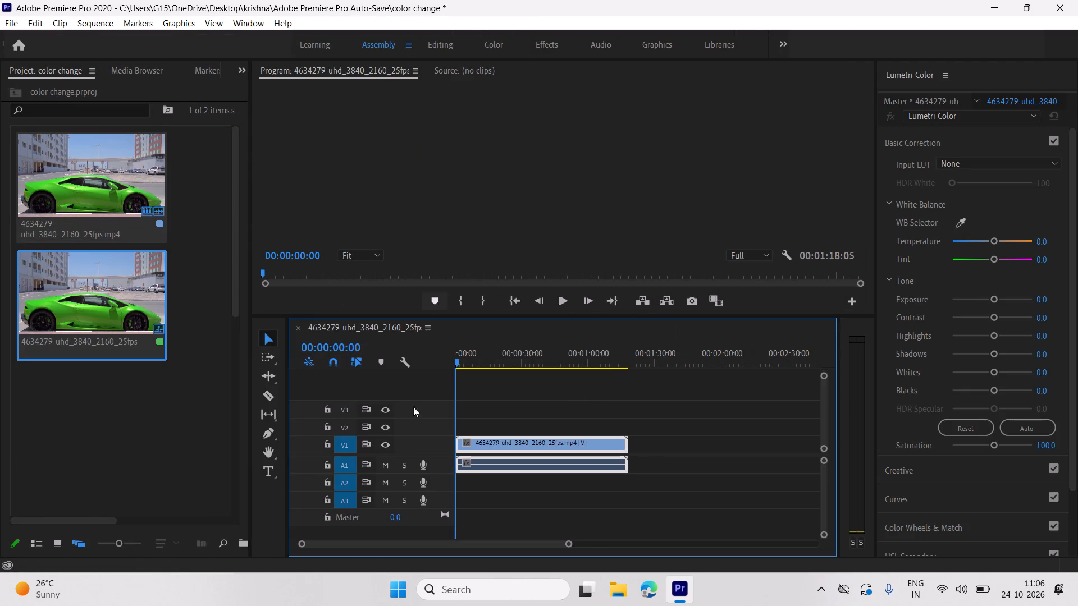
left_click_drag(459, 360, 527, 368)
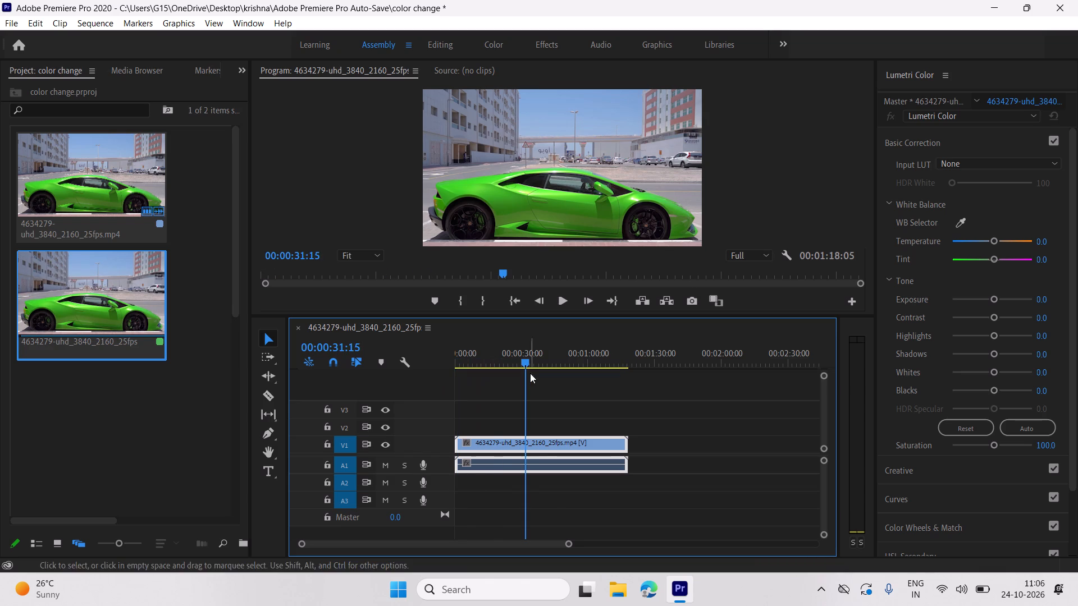
Switch to Chrome, open YouTube and search for "premiere pro car color change".
left_click(488, 605)
left_click(490, 590)
left_click(624, 153)
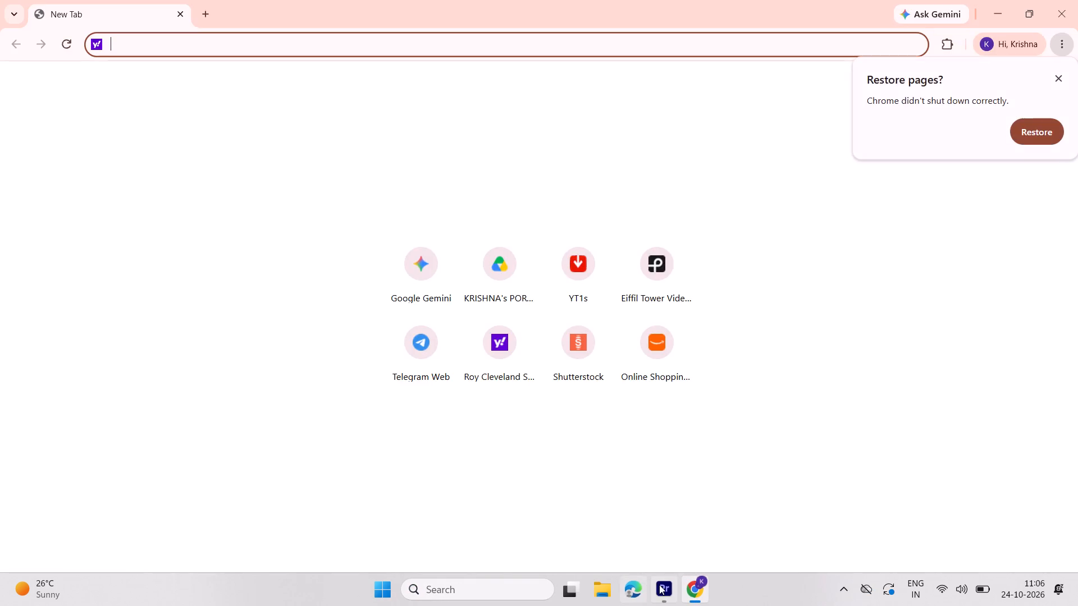
left_click(666, 586)
left_click(678, 590)
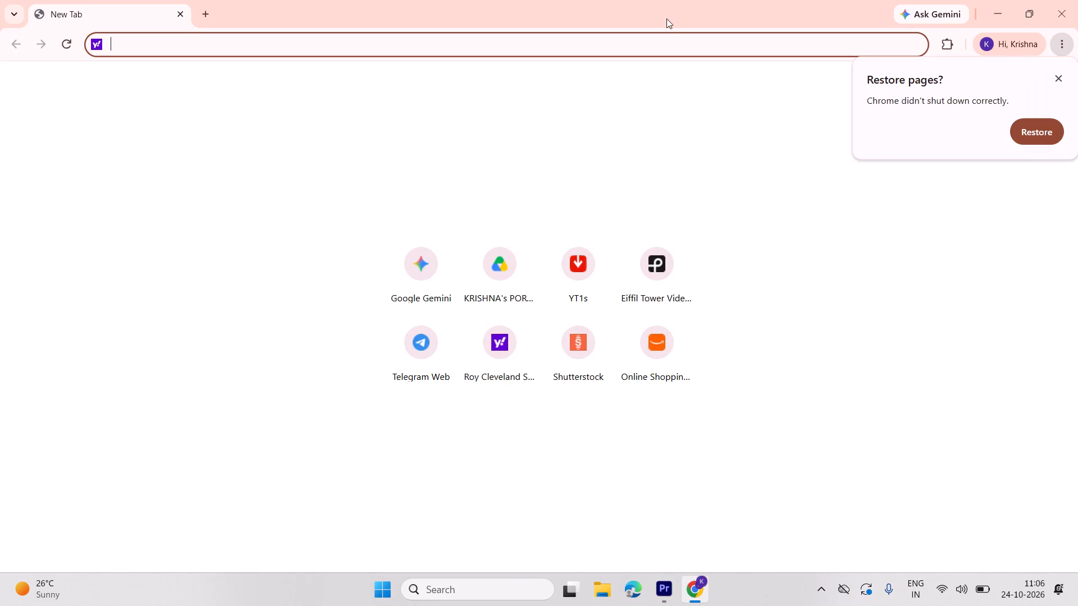
key("y")
key("Return")
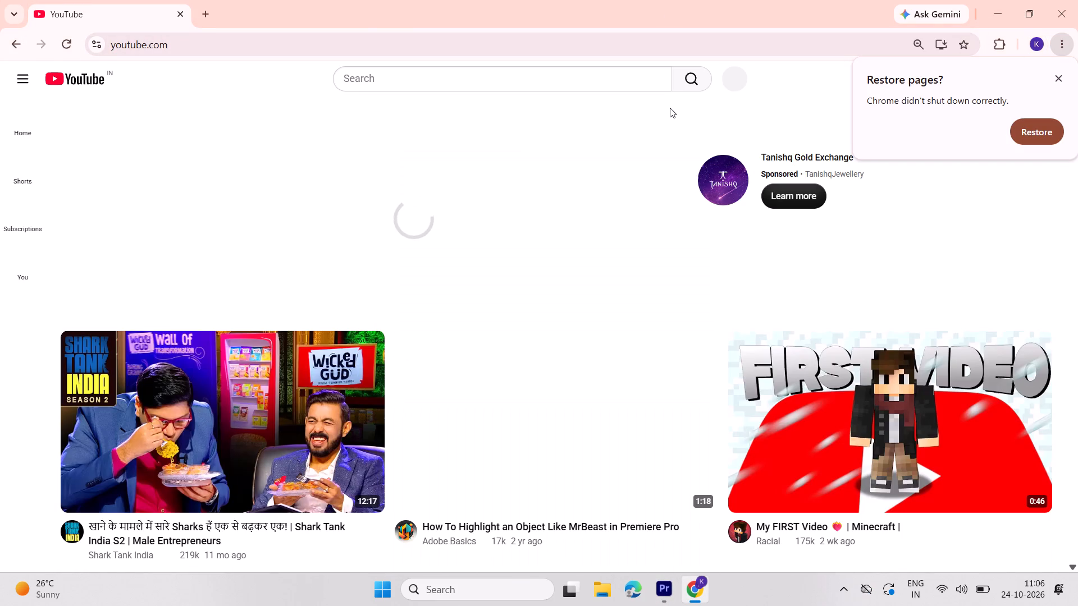
left_click(514, 99)
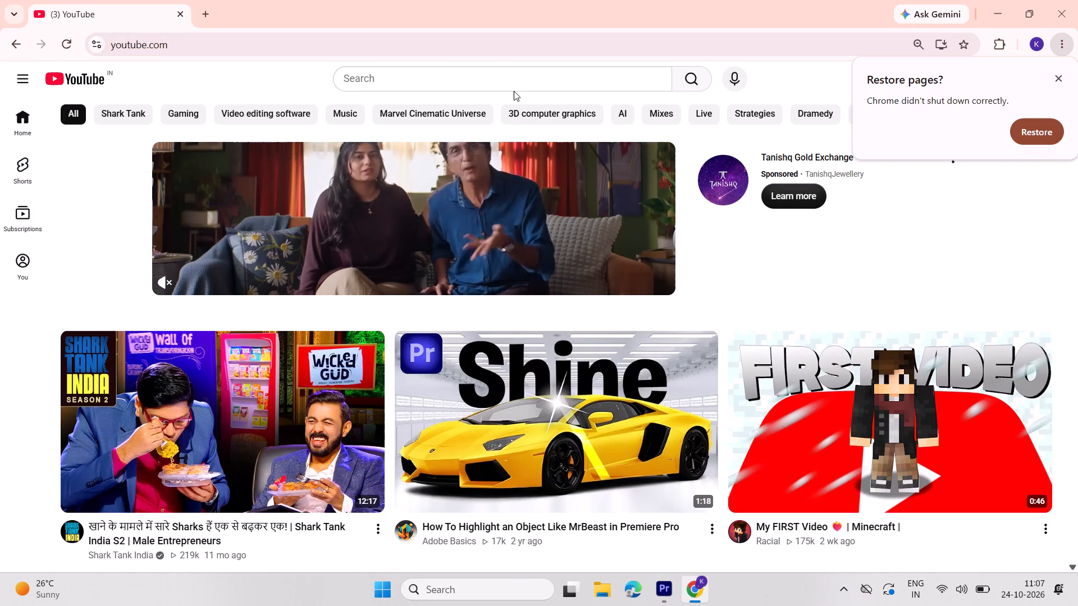
left_click(514, 88)
type("premiere pro car color change")
key("Return")
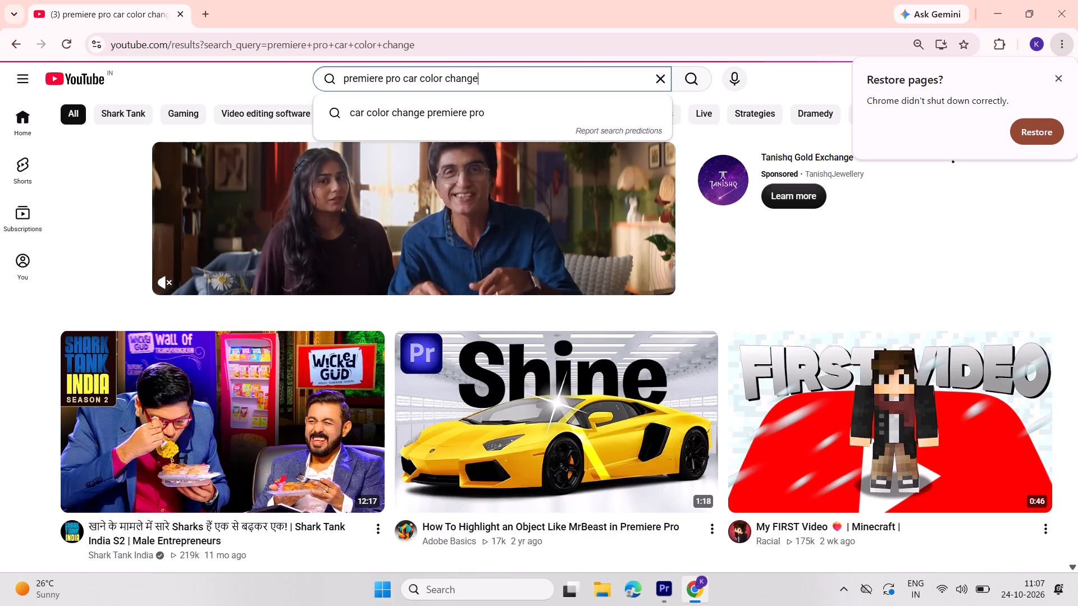
Watch the short "How To Change Car Color Easily In Adobe Premiere" from the search results and pause it.
scroll(409, 288, "down", 2)
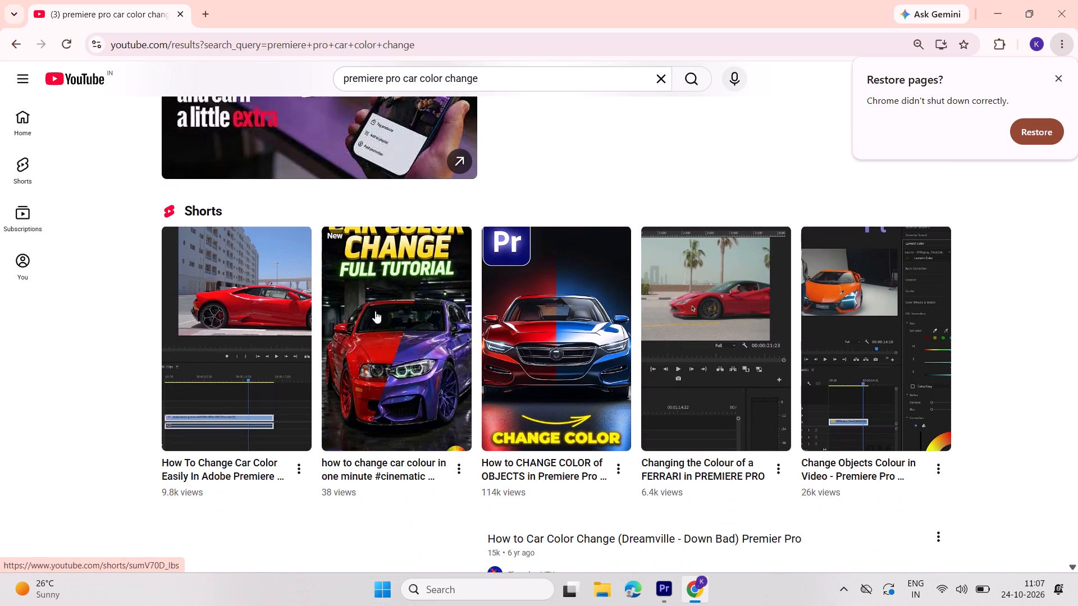
left_click(248, 346)
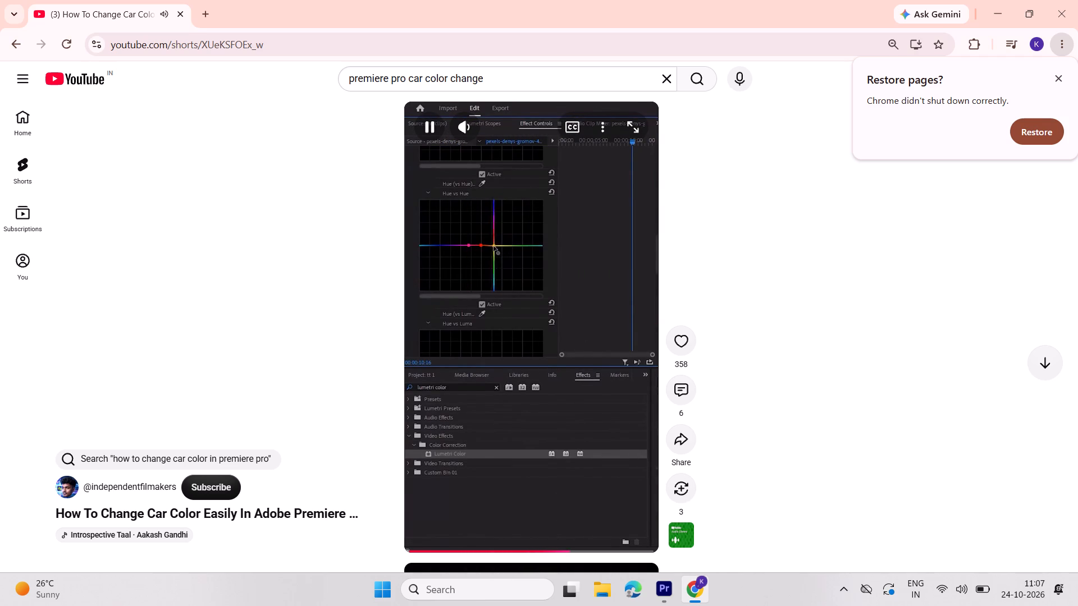
left_click(550, 311)
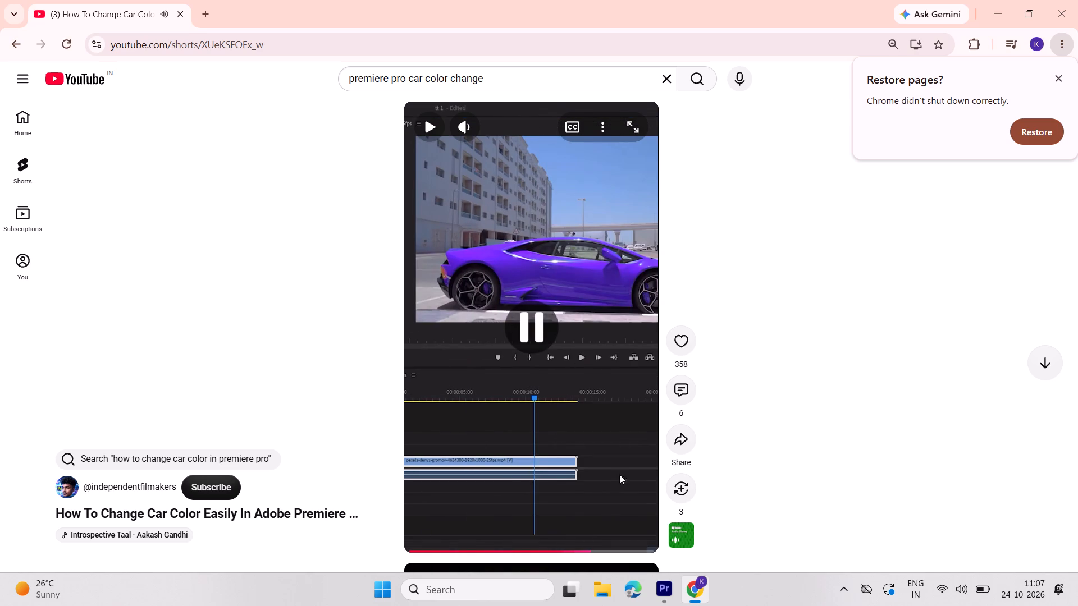
Back in Premiere Pro, sample the car's green paint for the Hue vs Hue curve in Lumetri Color.
left_click(687, 602)
left_click(673, 596)
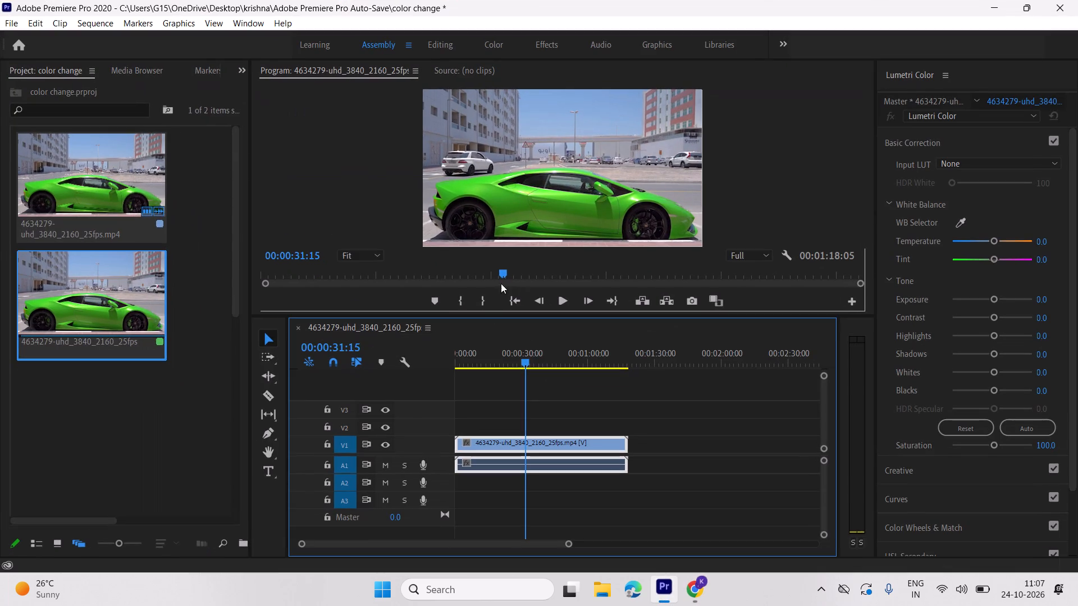
scroll(903, 504, "down", 6)
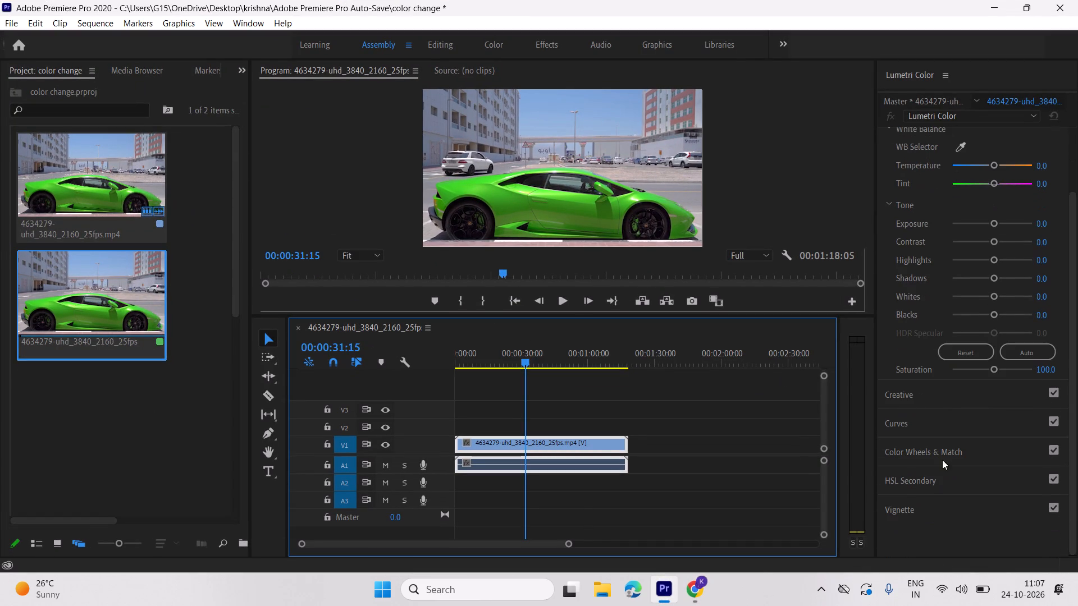
left_click(953, 415)
left_click(962, 431)
scroll(962, 431, "down", 12)
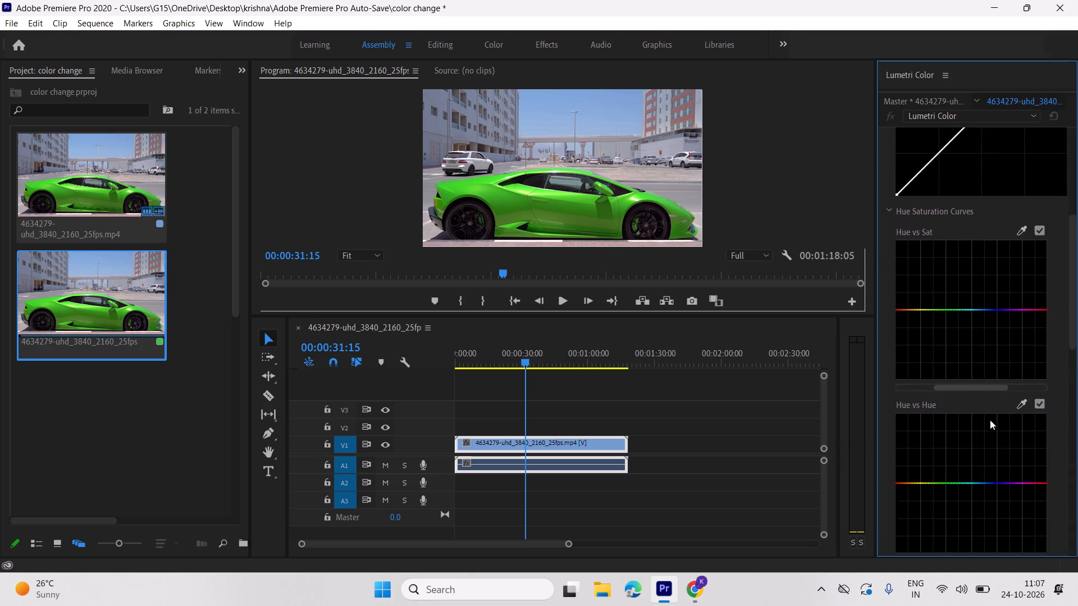
scroll(990, 420, "down", 5)
left_click(1016, 369)
left_click(1021, 363)
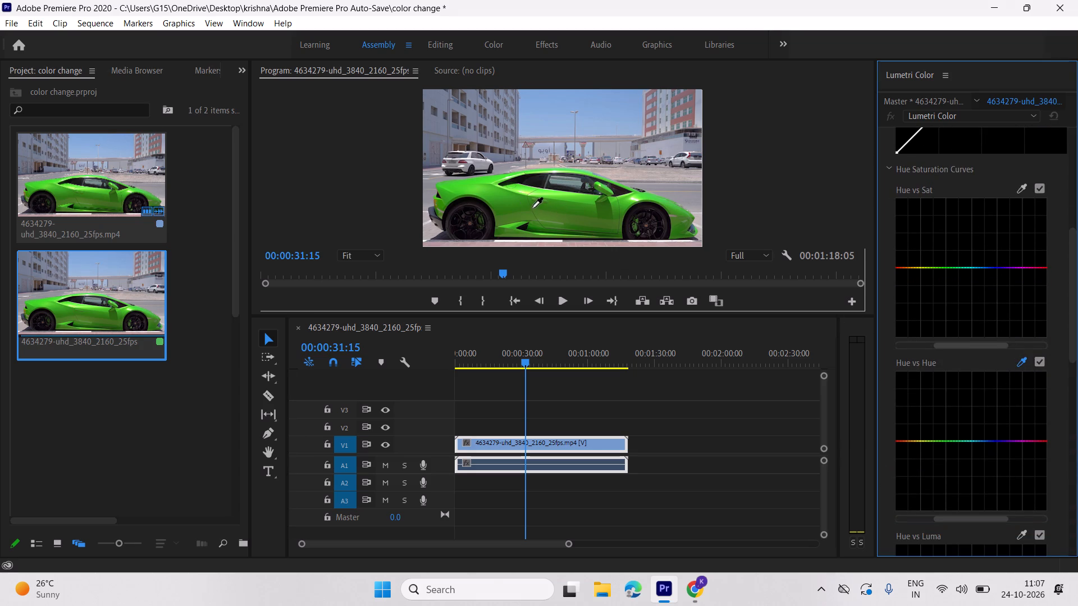
left_click(487, 193)
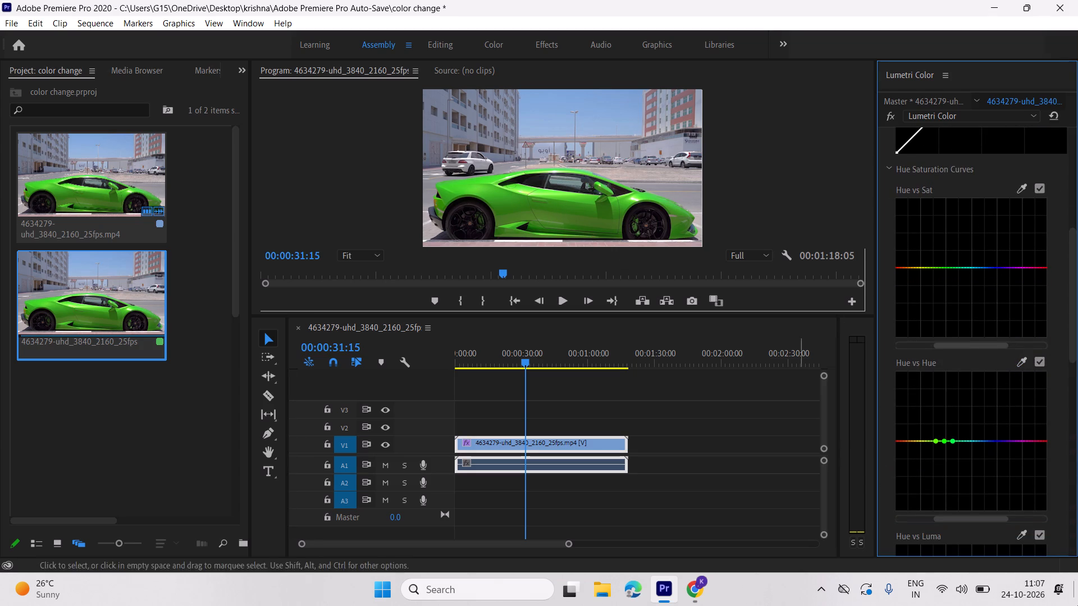
Widen the sampled range on the Hue vs Hue curve by moving its outer points to blue and orange.
left_click_drag(953, 442, 977, 442)
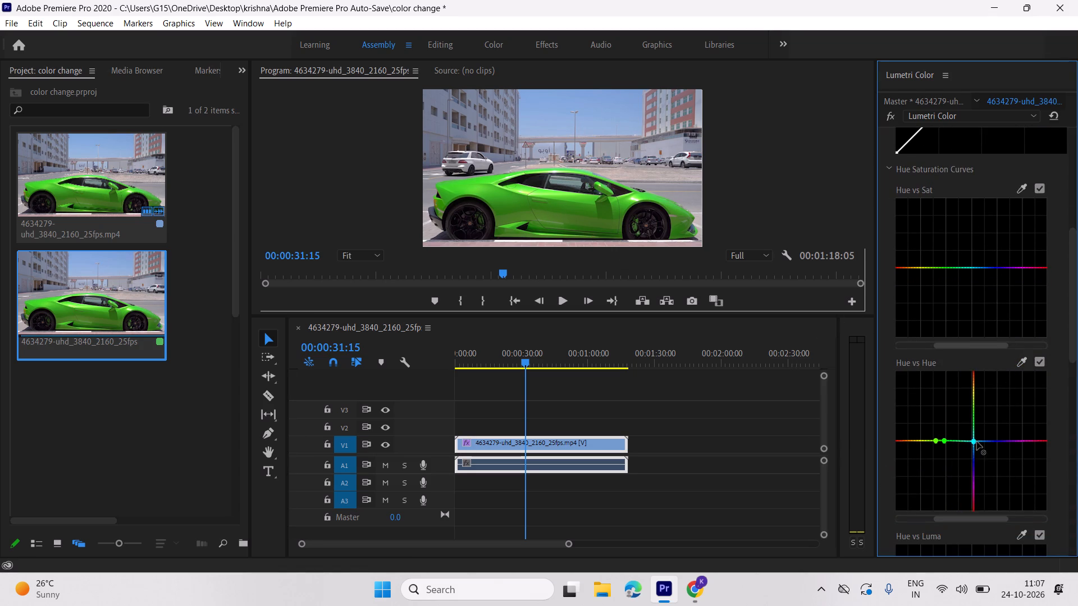
left_click_drag(977, 442, 990, 439)
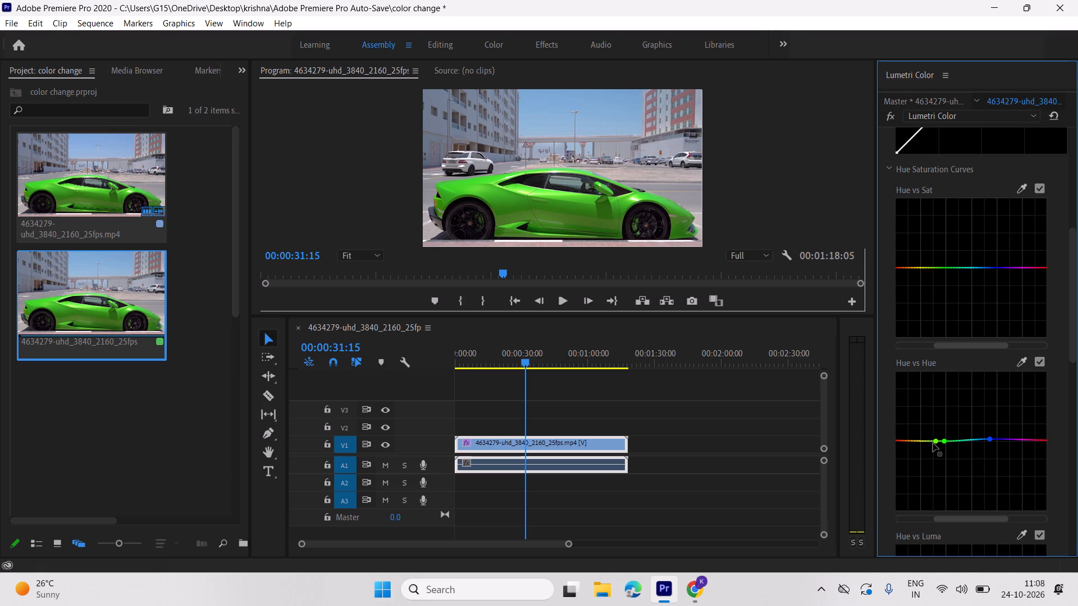
left_click_drag(936, 442, 911, 441)
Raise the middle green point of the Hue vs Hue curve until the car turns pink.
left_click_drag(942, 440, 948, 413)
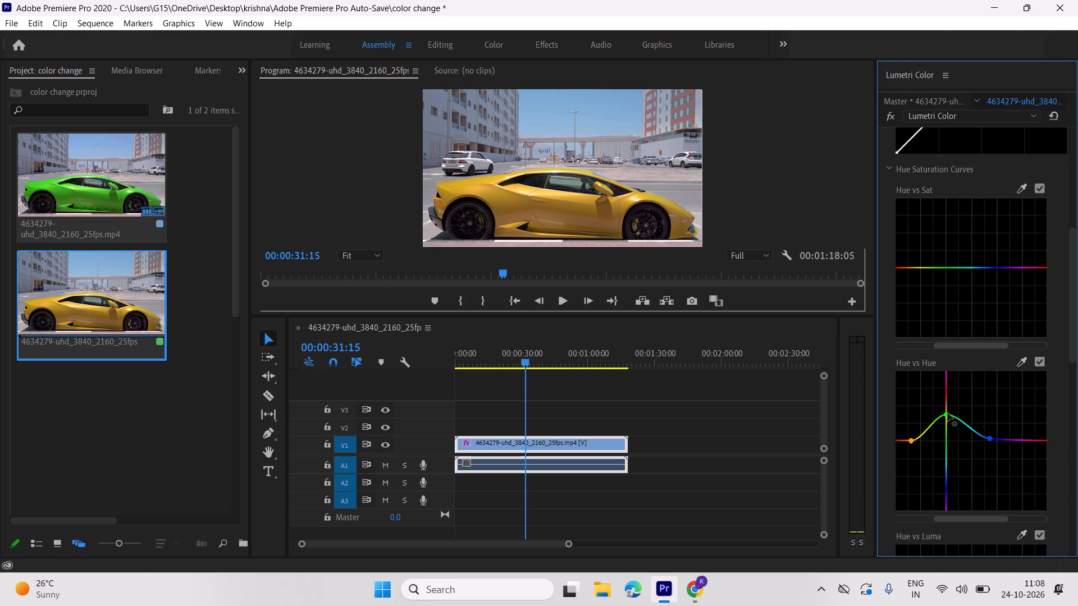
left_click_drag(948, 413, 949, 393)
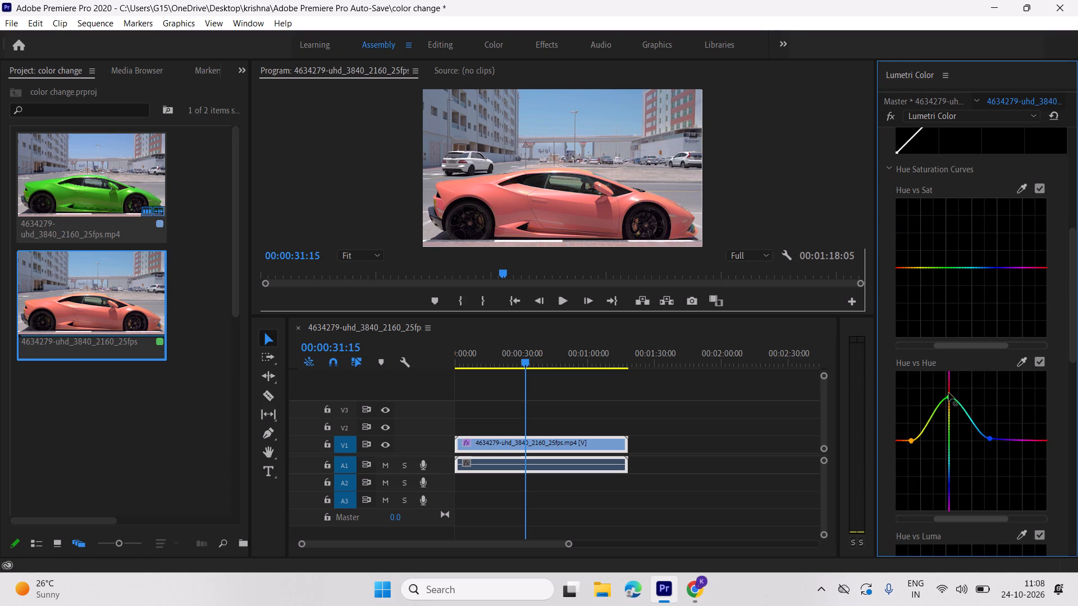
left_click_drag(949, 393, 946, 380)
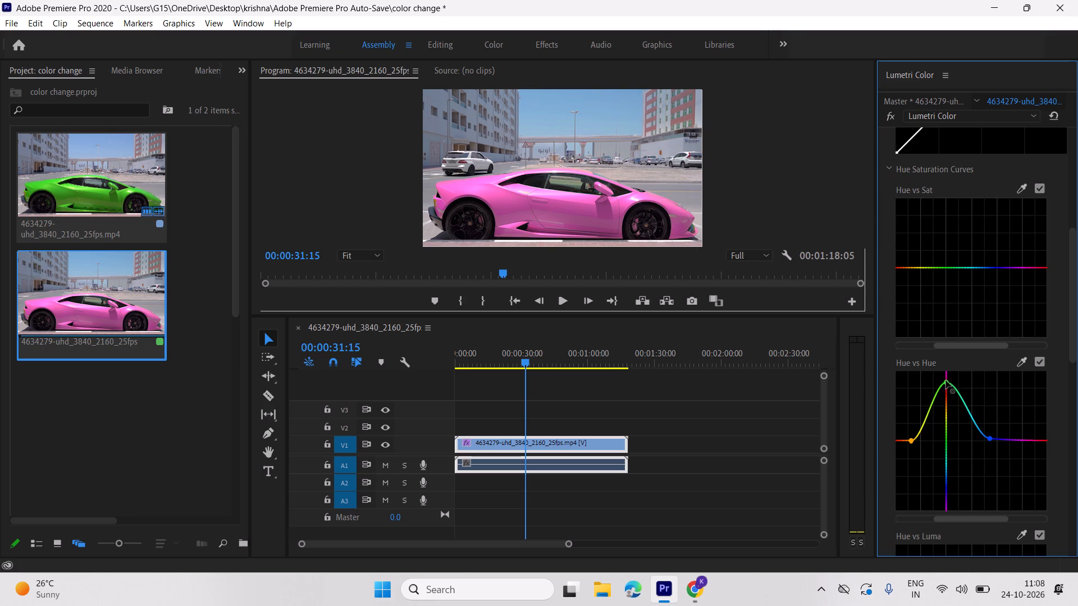
Lower the middle green point of the Hue vs Hue curve below the baseline to recolour the car light blue.
left_click_drag(946, 380, 947, 471)
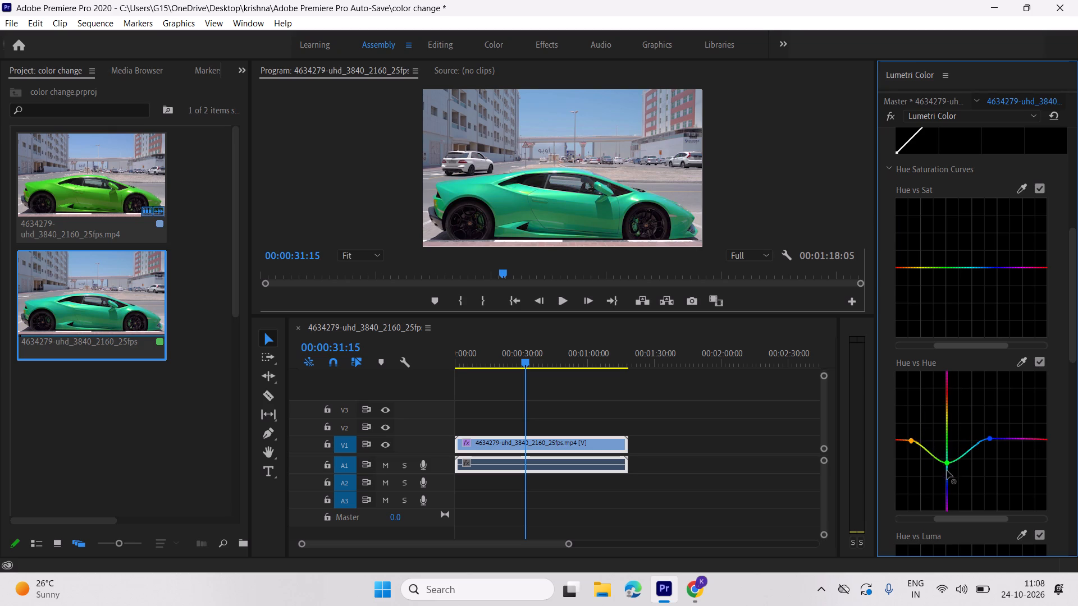
left_click_drag(947, 471, 942, 475)
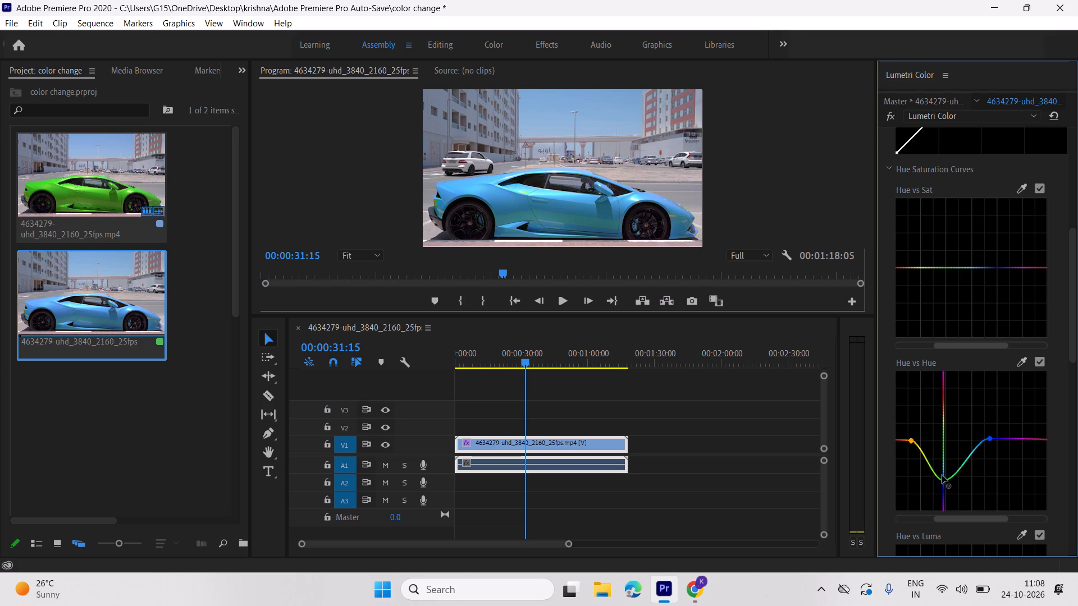
left_click_drag(942, 475, 938, 483)
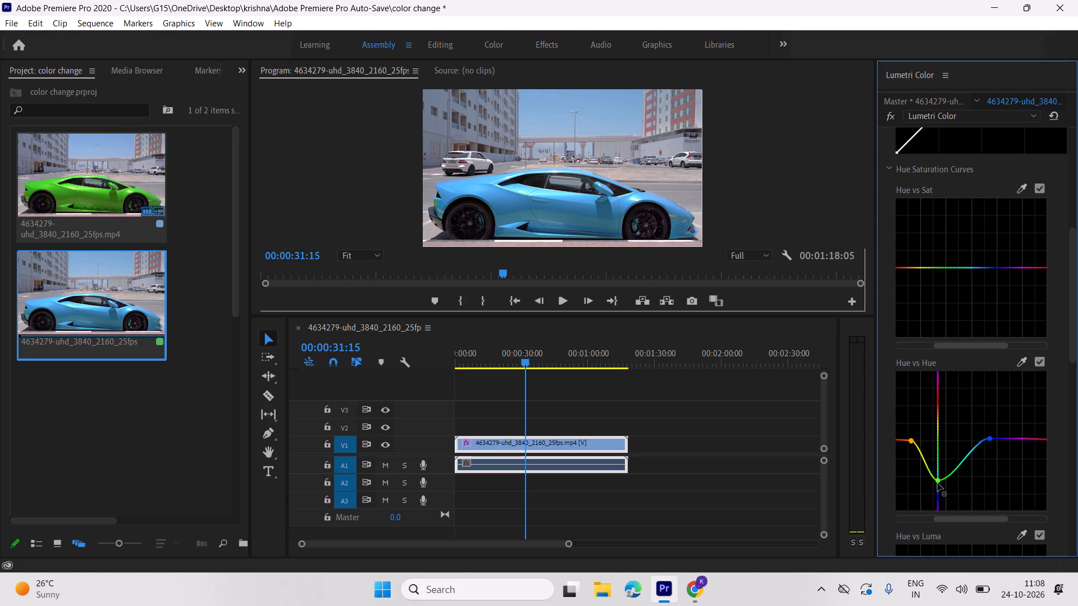
left_click_drag(938, 483, 940, 459)
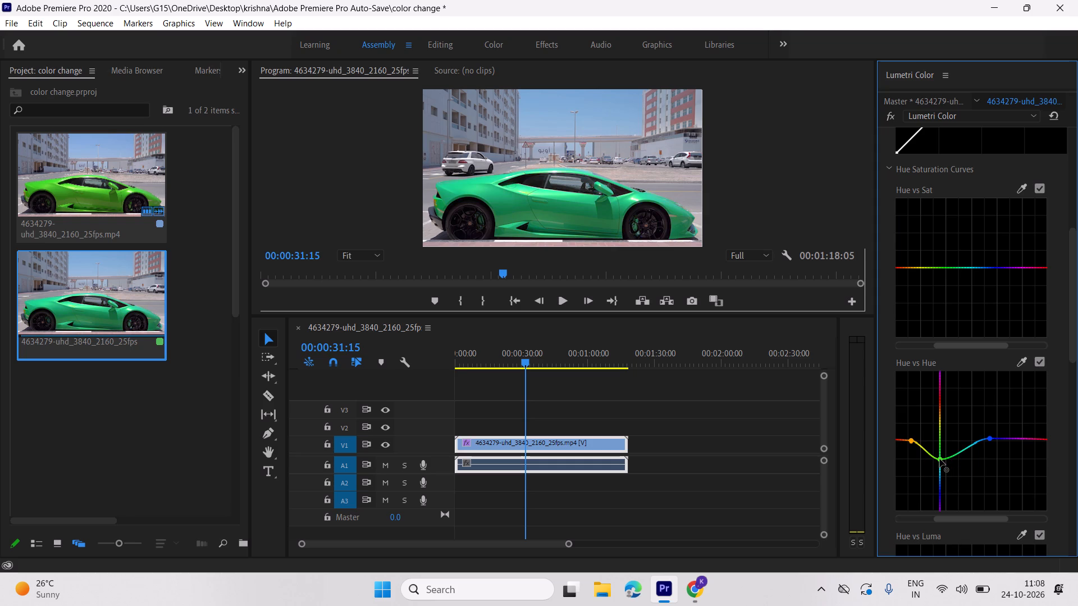
left_click_drag(940, 459, 948, 465)
left_click_drag(948, 466, 950, 477)
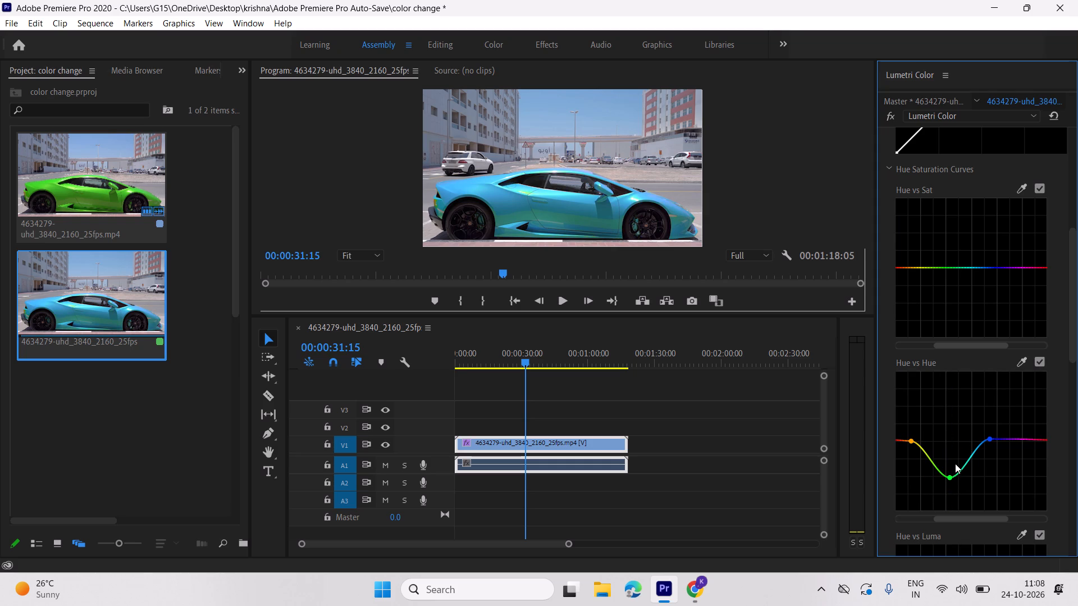
Play the sequence from about 31 seconds to preview the light blue car in motion.
key("space")
key("space")
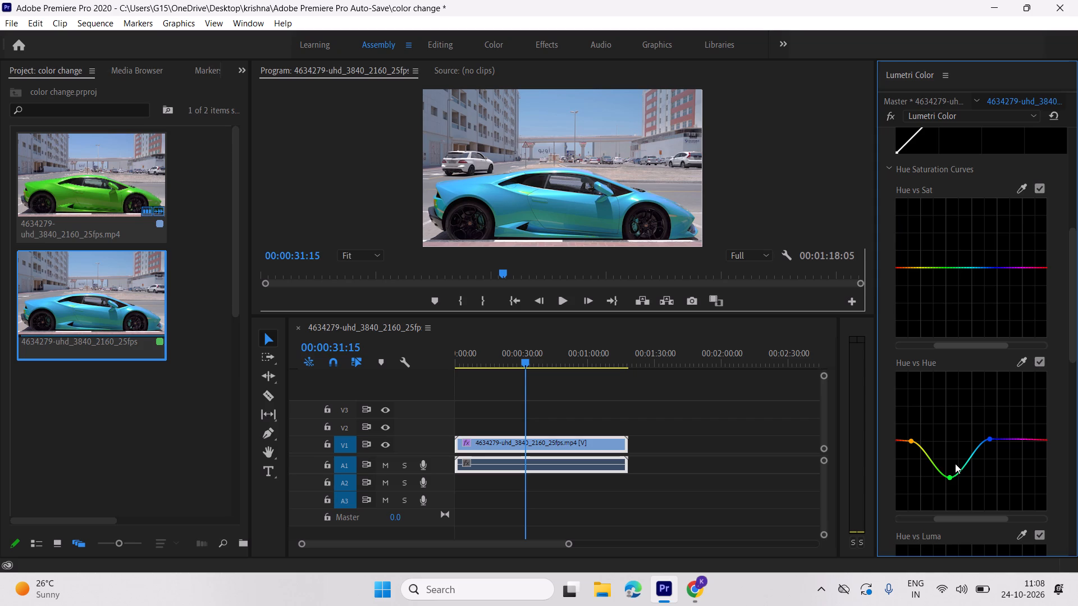
key("space")
key("space")
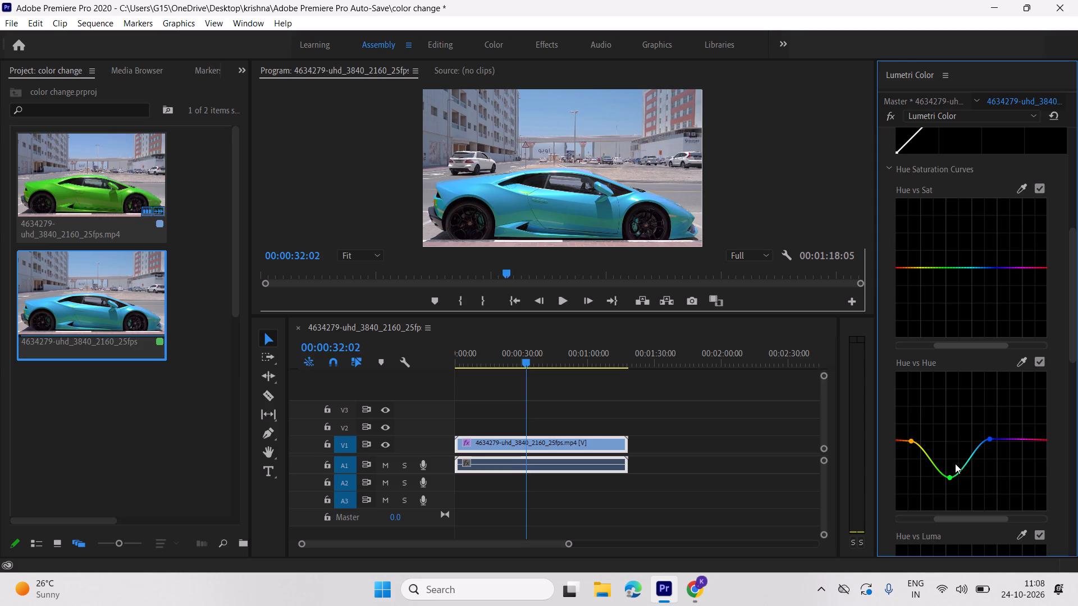
key("space")
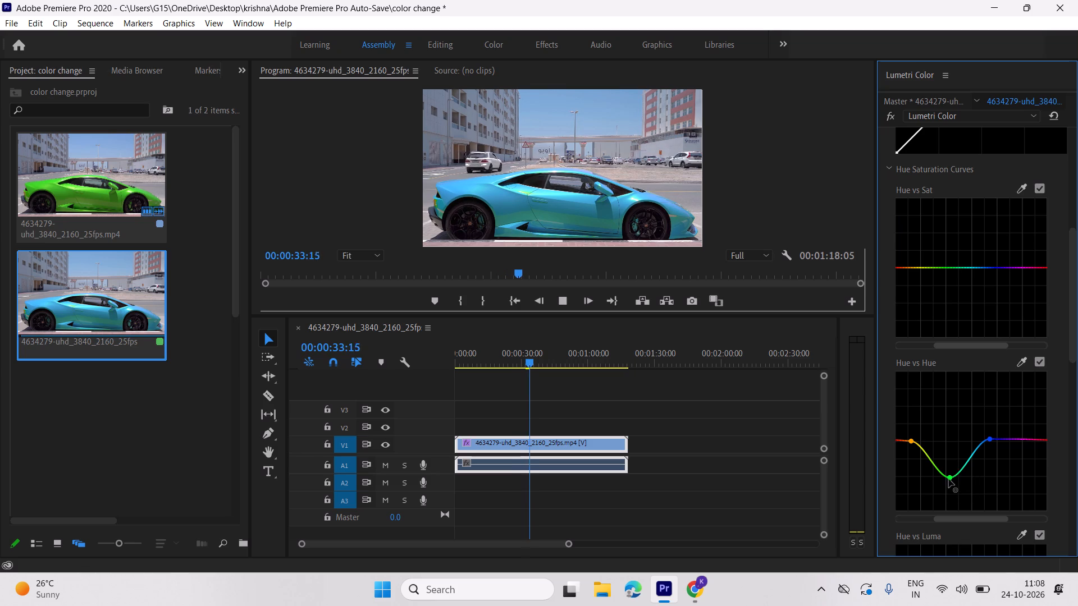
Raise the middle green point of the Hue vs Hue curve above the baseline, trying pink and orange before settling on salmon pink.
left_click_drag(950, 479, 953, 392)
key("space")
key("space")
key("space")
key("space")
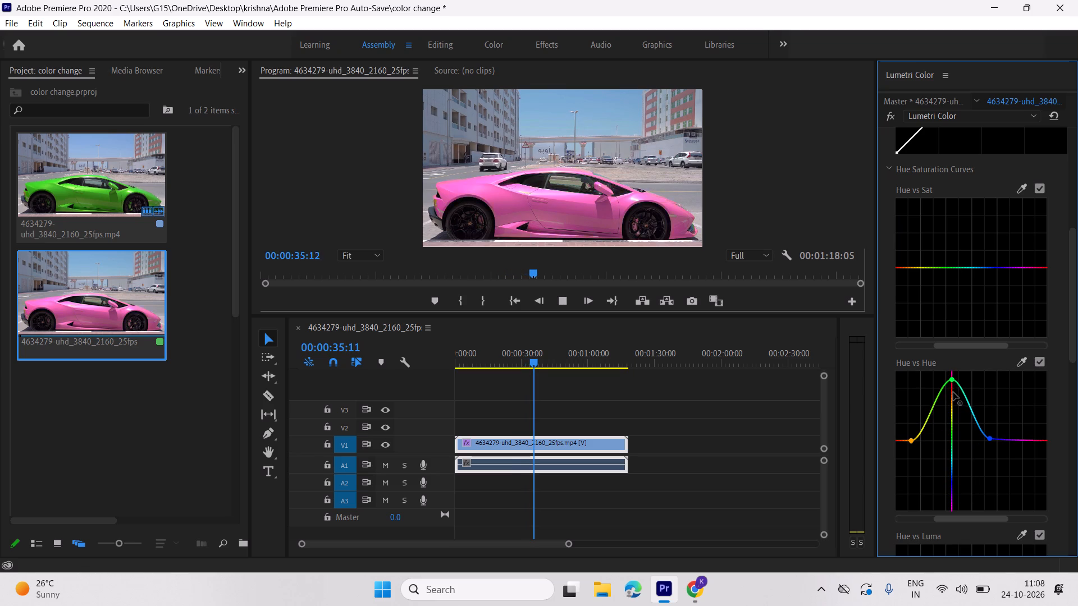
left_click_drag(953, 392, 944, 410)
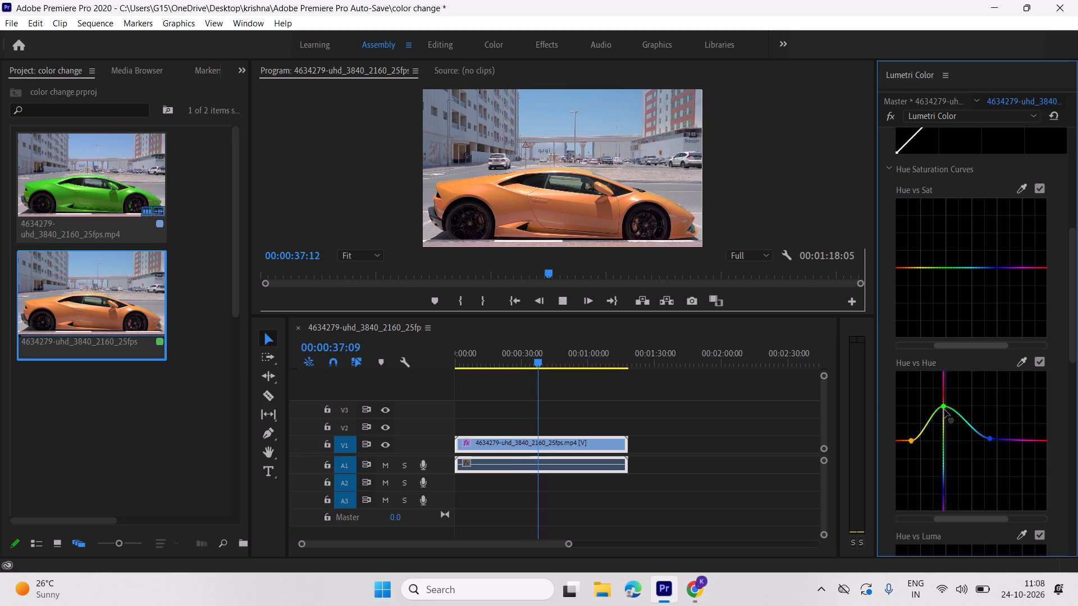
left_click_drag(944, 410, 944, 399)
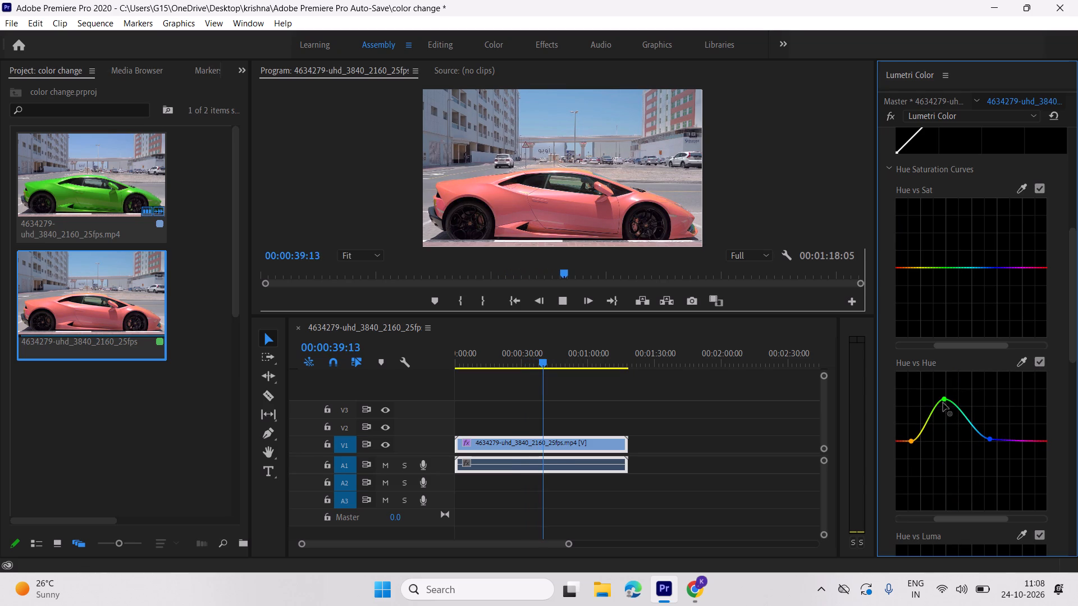
Move the playhead back to about 10 seconds and play the sequence to review the salmon-pink car.
scroll(952, 416, "down", 12)
key("space")
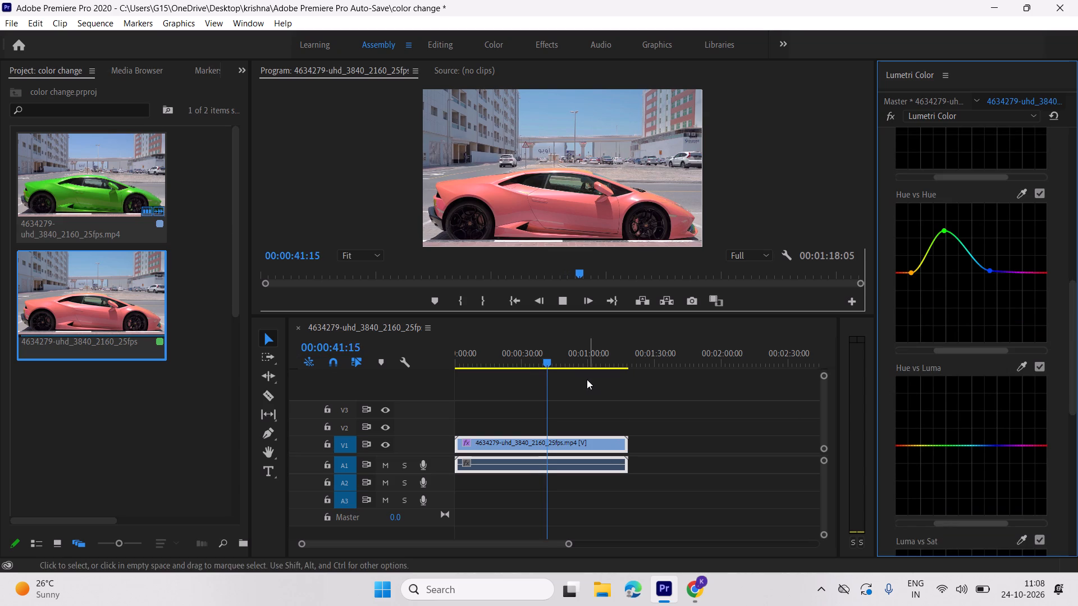
key("space")
left_click_drag(549, 366, 480, 373)
key("space")
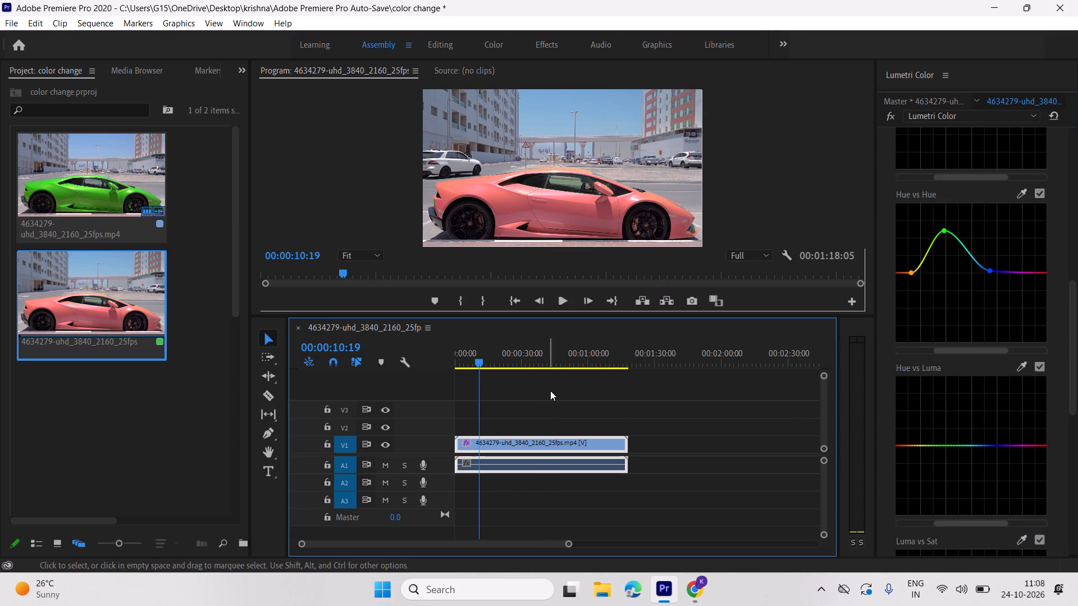
key("space")
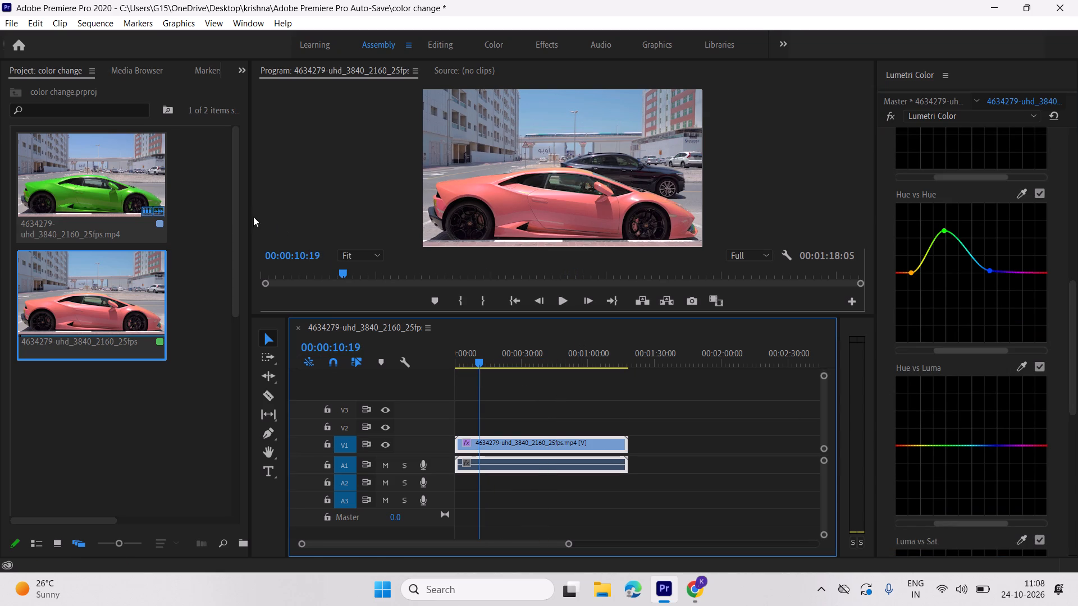
key("space")
Delete the car clip, both video and audio, from the timeline.
left_click_drag(659, 378, 318, 605)
key("Delete")
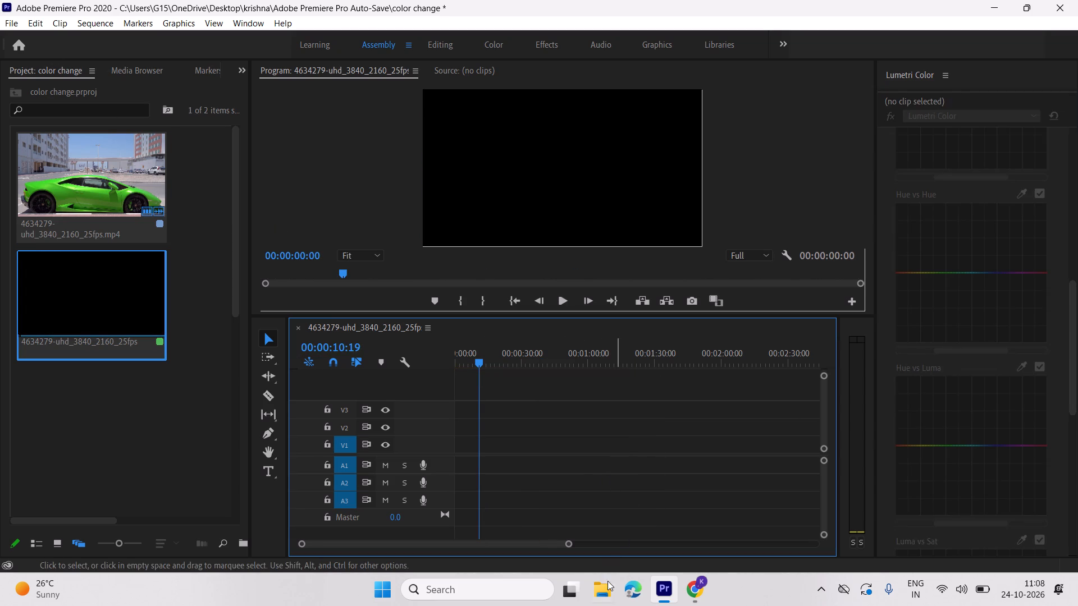
In File Explorer, delete car videos 4634279-uhd_3840_2160_25fps and 13399053_3840_2160_30fps from the Downloads folder, and close the window.
left_click(607, 583)
left_click(50, 241)
left_click(54, 290)
left_click(81, 331)
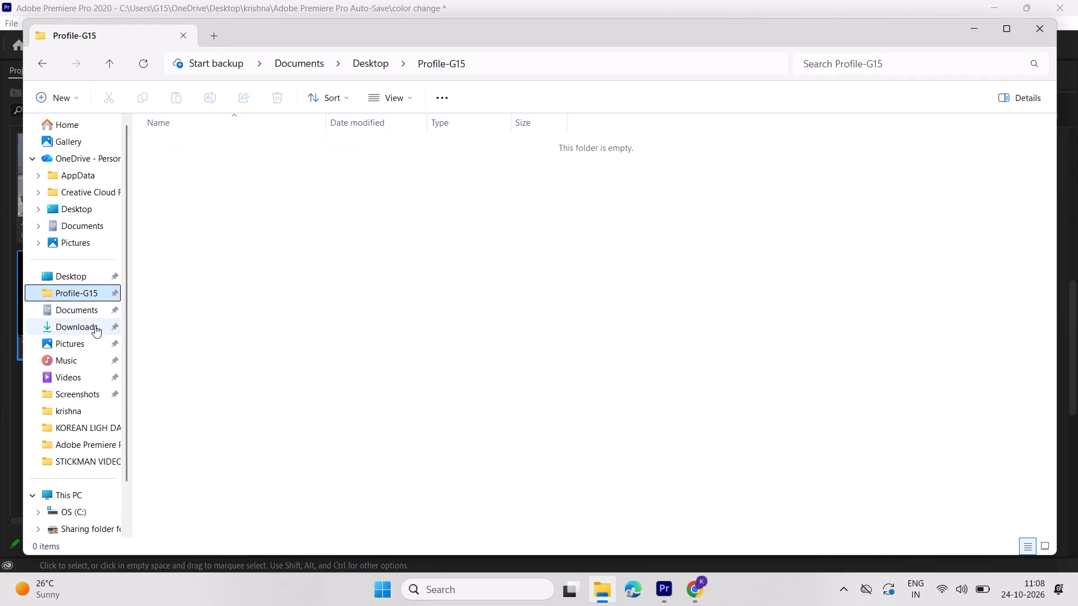
left_click(104, 334)
left_click(190, 196)
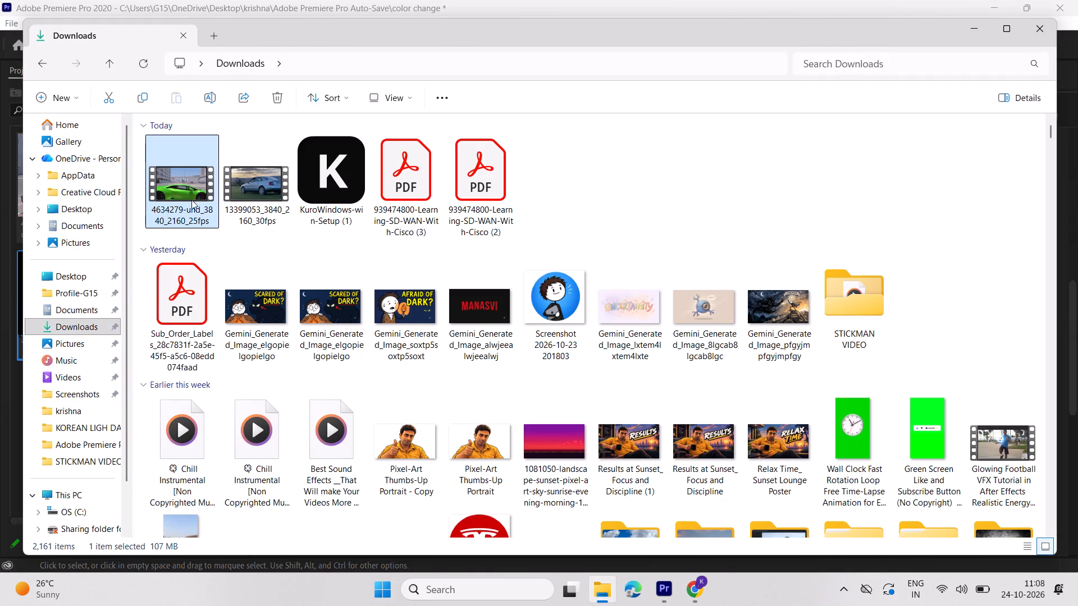
left_click(254, 202, "shift")
left_click(267, 209, "shift")
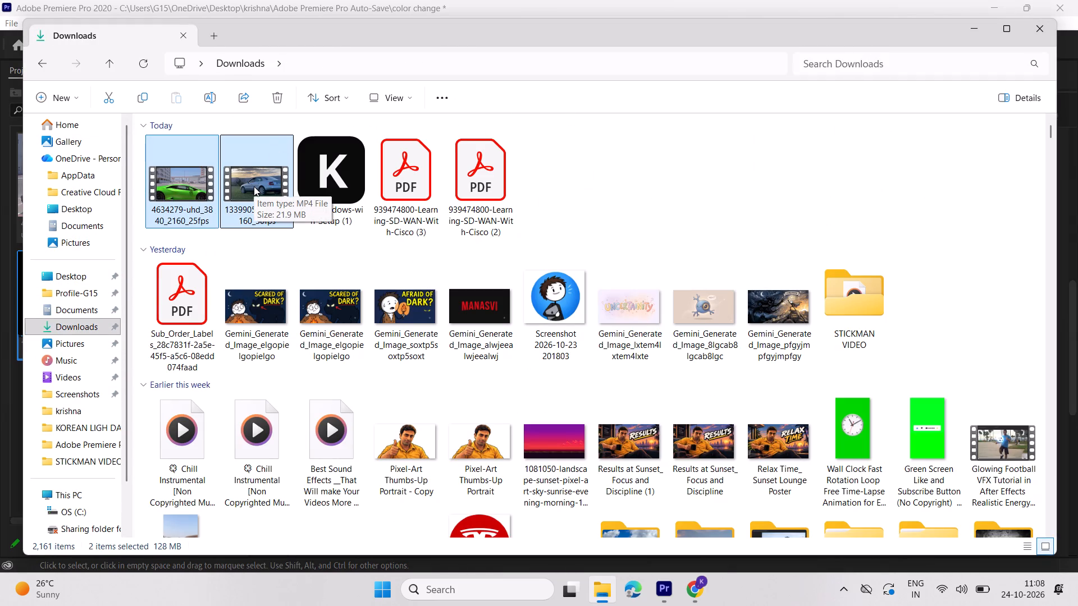
key("Delete")
left_click(267, 301)
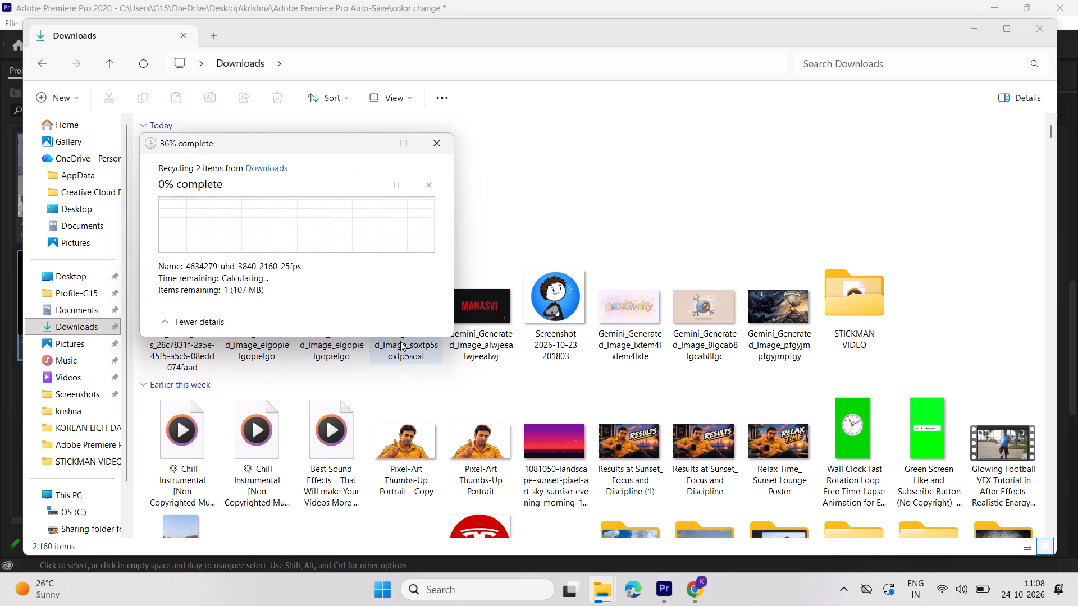
left_click(299, 295)
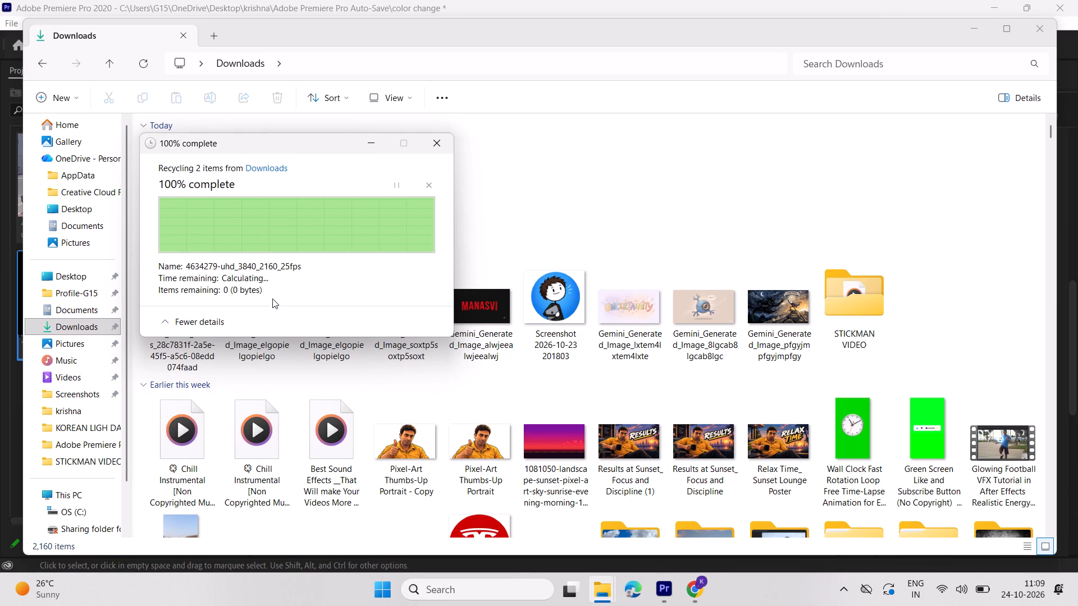
left_click(724, 595)
left_click(1038, 39)
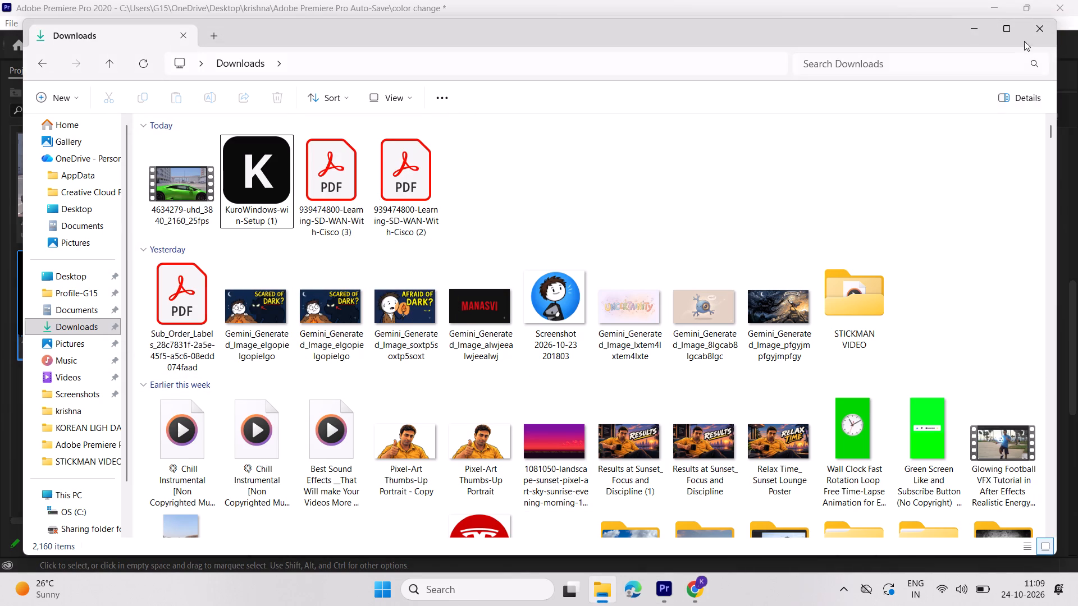
left_click(1047, 30)
Switch to Chrome and open the Pexels website through a web search, keeping only its own tab and the YouTube one.
left_click(702, 581)
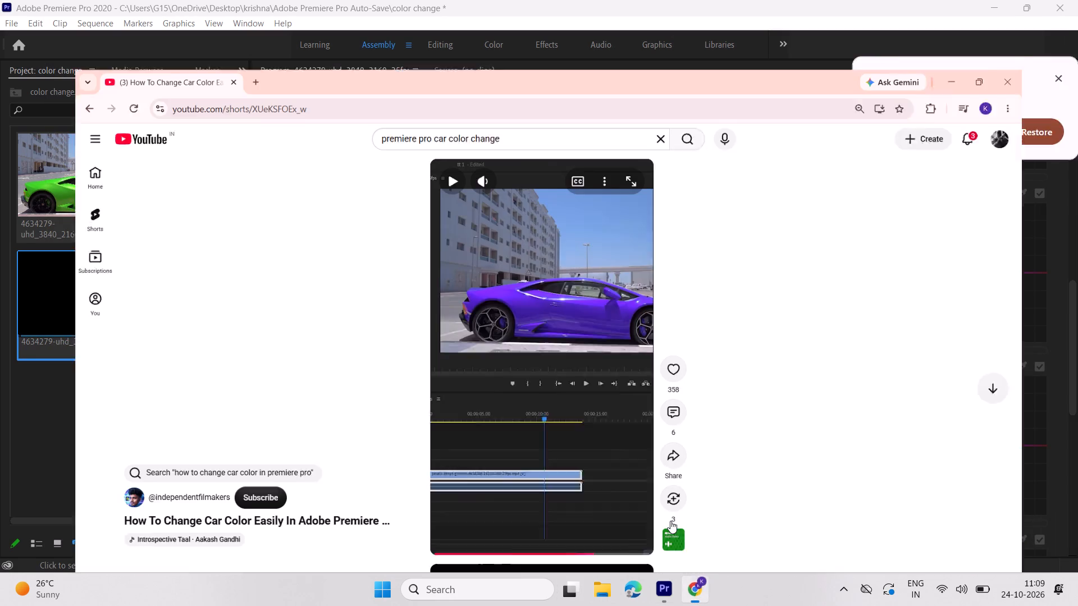
left_click(211, 16)
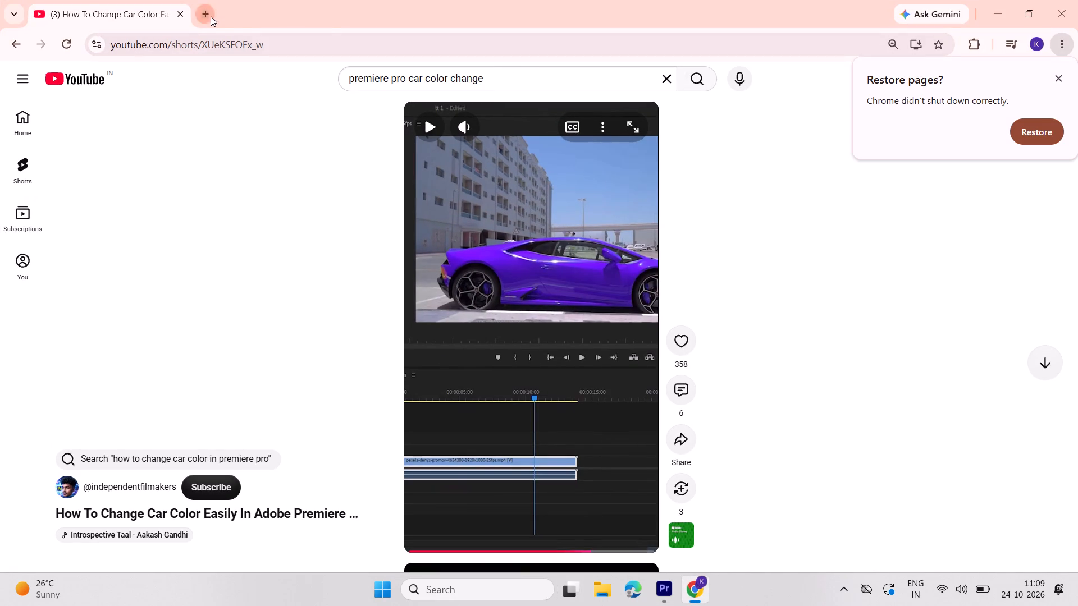
key("p")
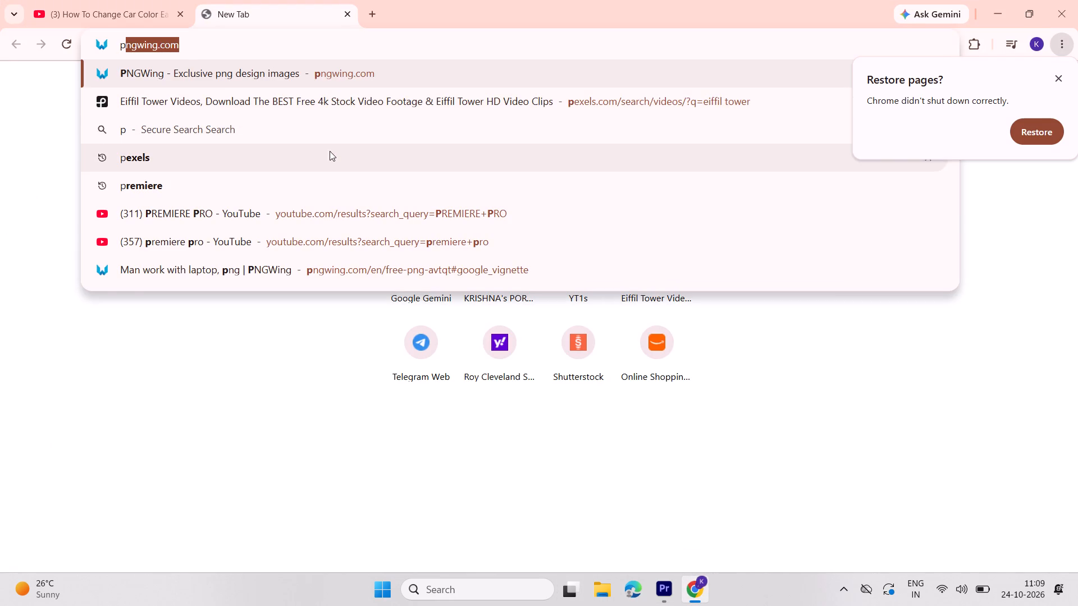
left_click(330, 155)
left_click(172, 205)
left_click(142, 200)
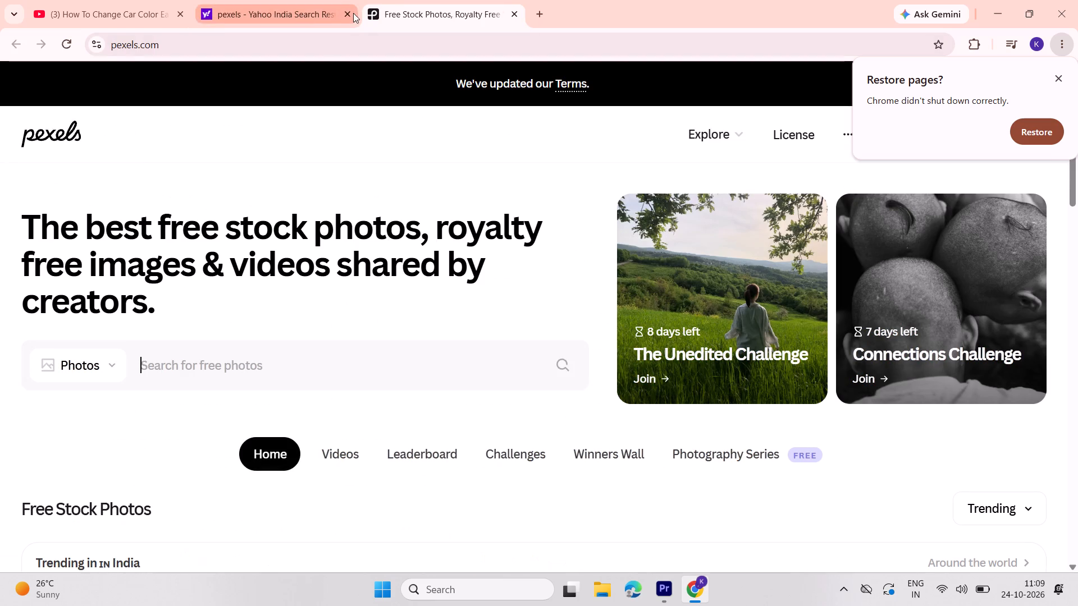
left_click(354, 13)
left_click(348, 13)
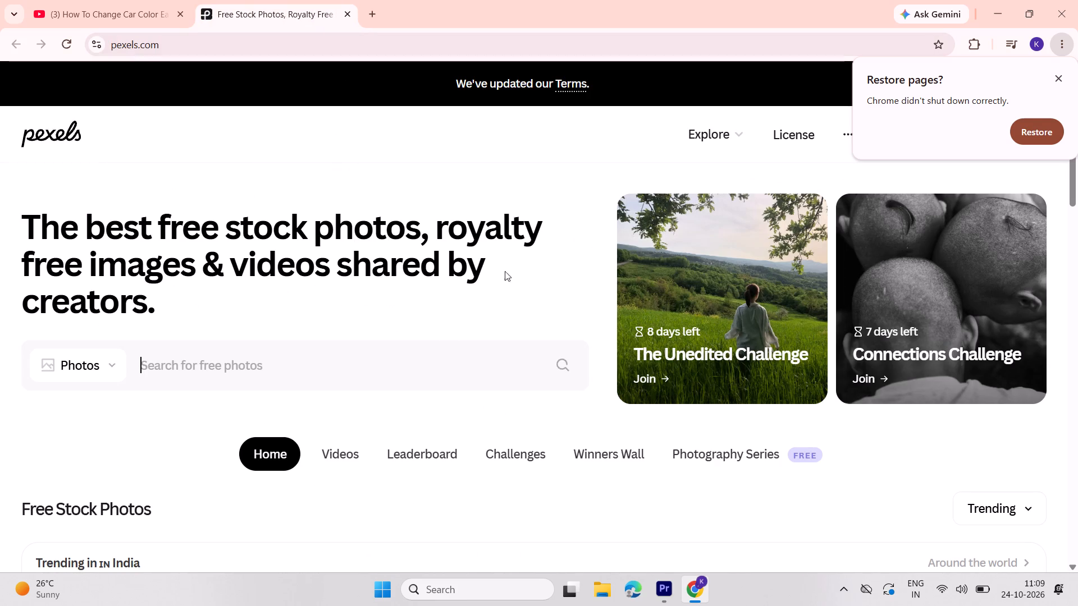
Search Pexels for videos of "moving lambo".
left_click(421, 369)
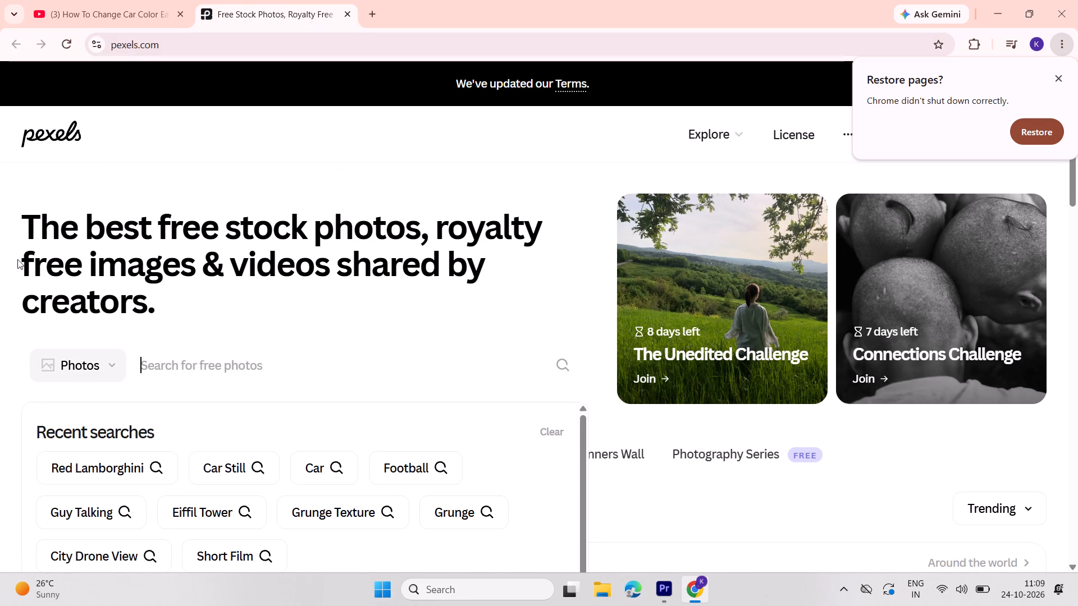
left_click(110, 369)
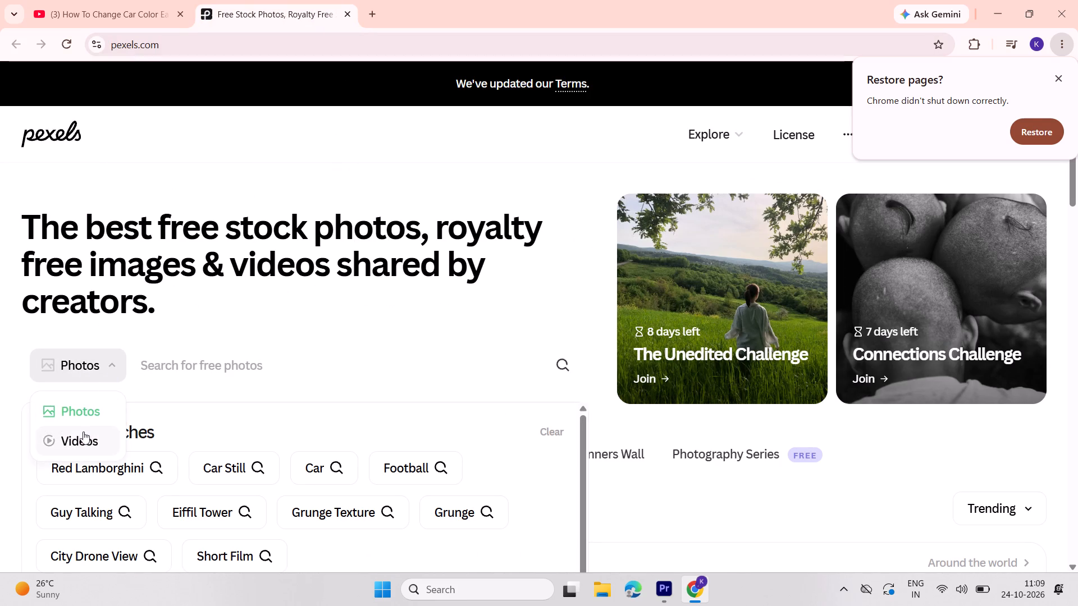
left_click(83, 431)
type(",PP")
key("BackSpace")
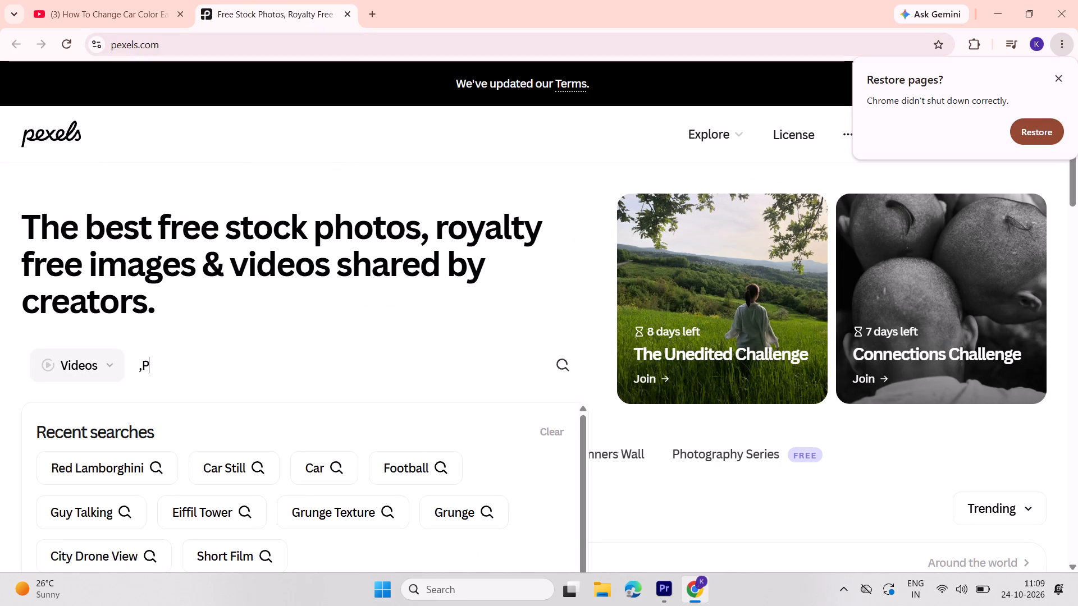
key("BackSpace")
key("BackSpace")
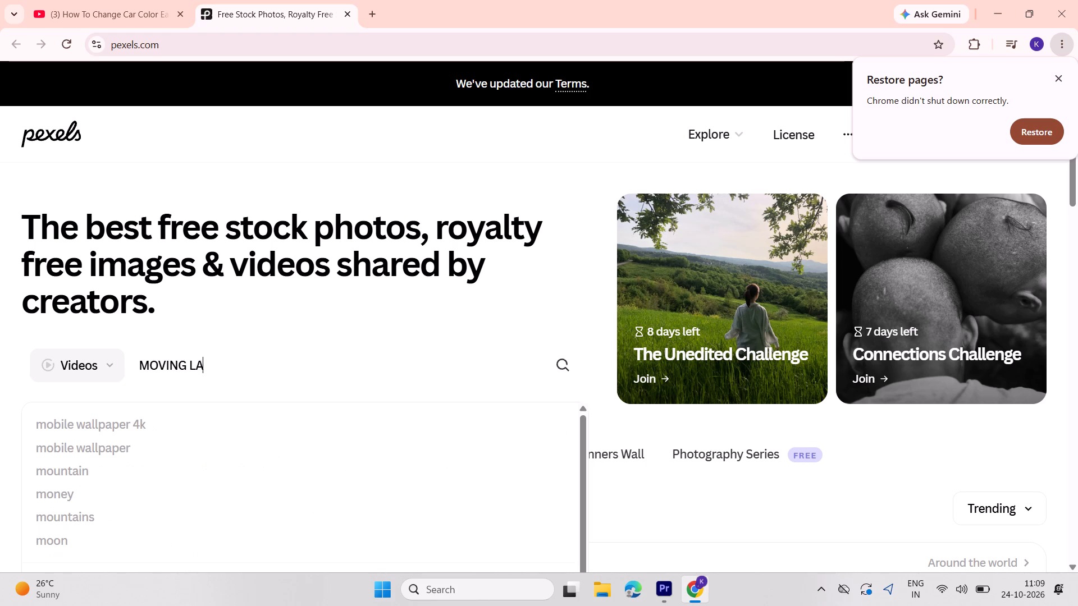
key("Return")
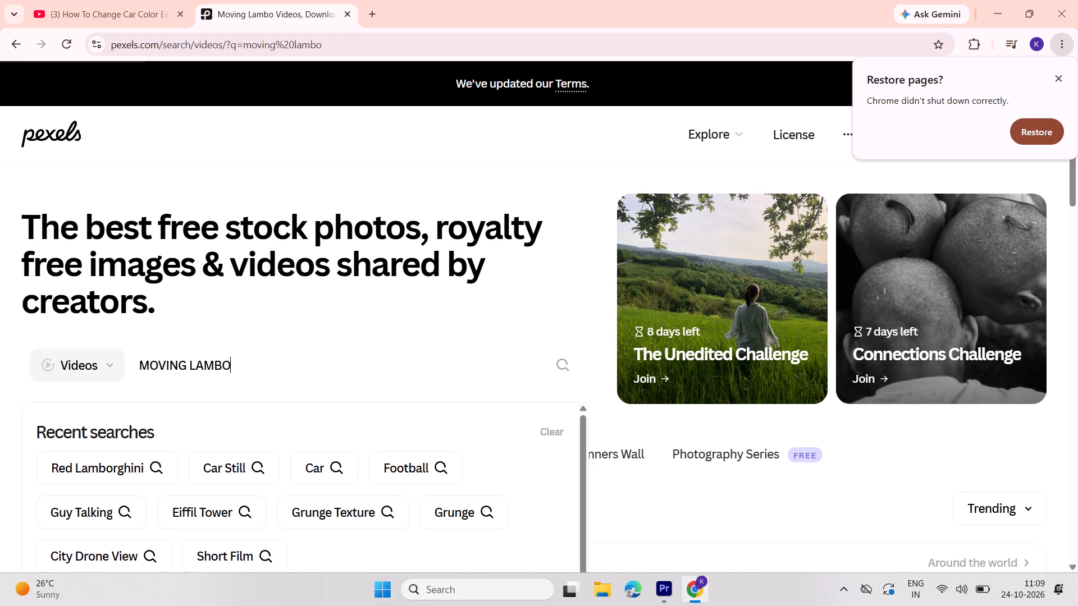
Browse the "moving lambo" video results for a suitable clip of a brightly coloured moving car.
scroll(277, 459, "down", 4)
scroll(173, 369, "up", 3)
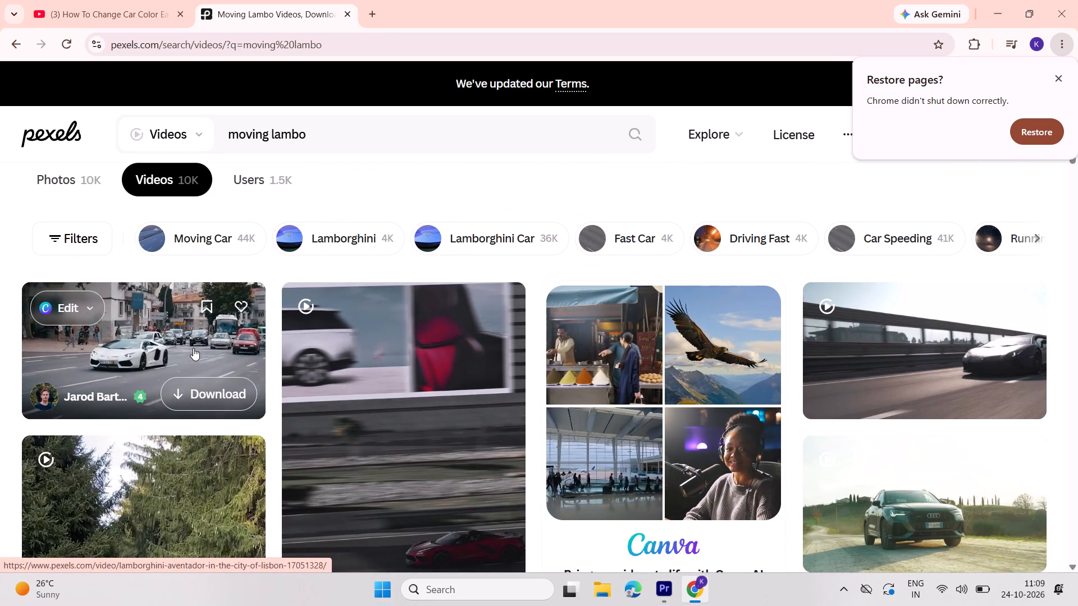
scroll(193, 348, "down", 2)
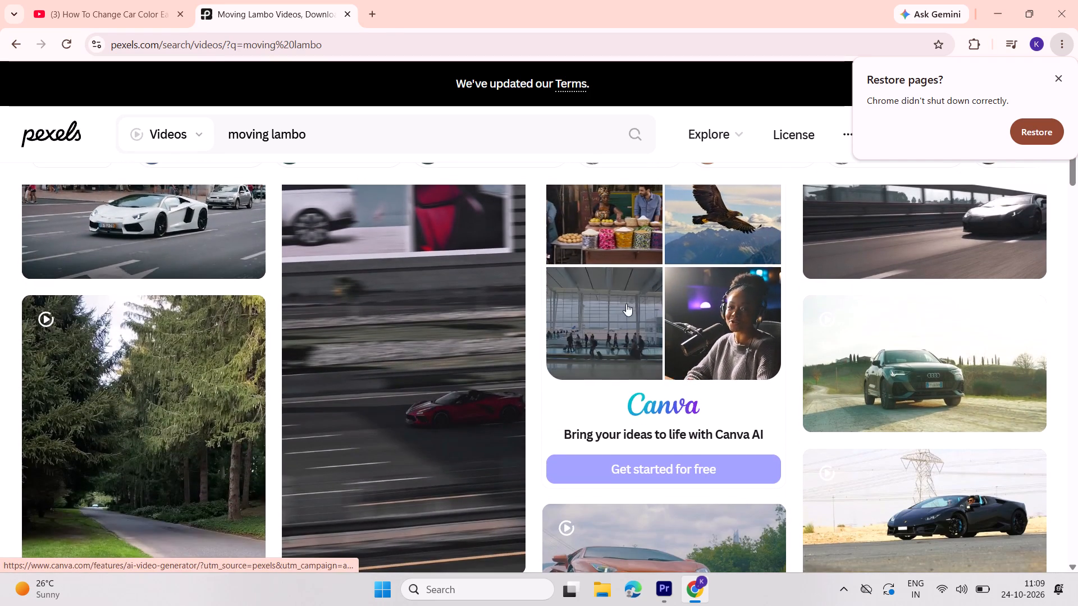
scroll(875, 353, "down", 2)
scroll(650, 415, "down", 1)
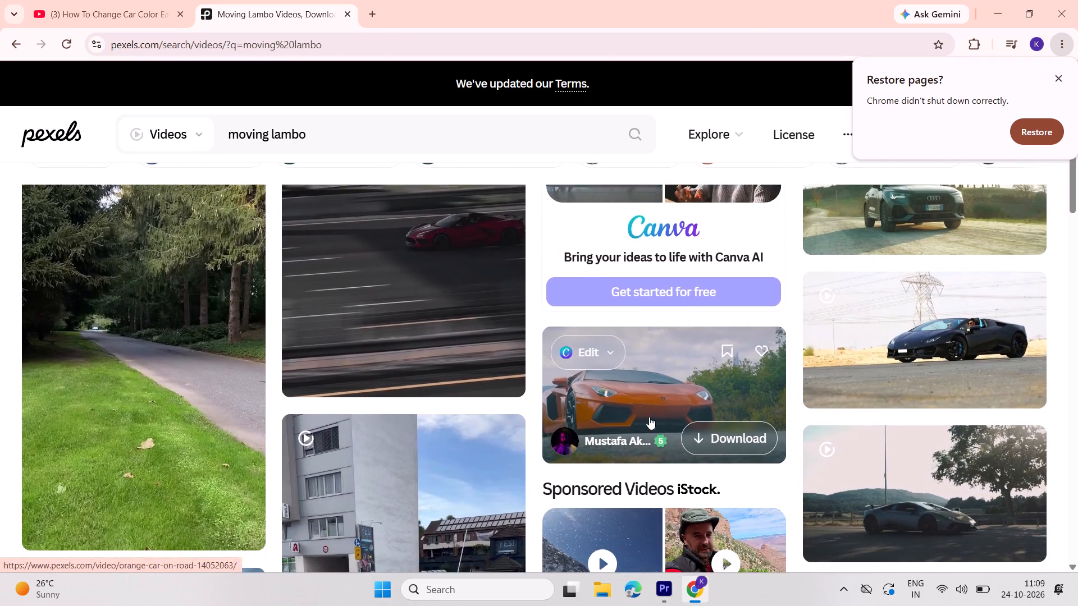
scroll(649, 417, "down", 6)
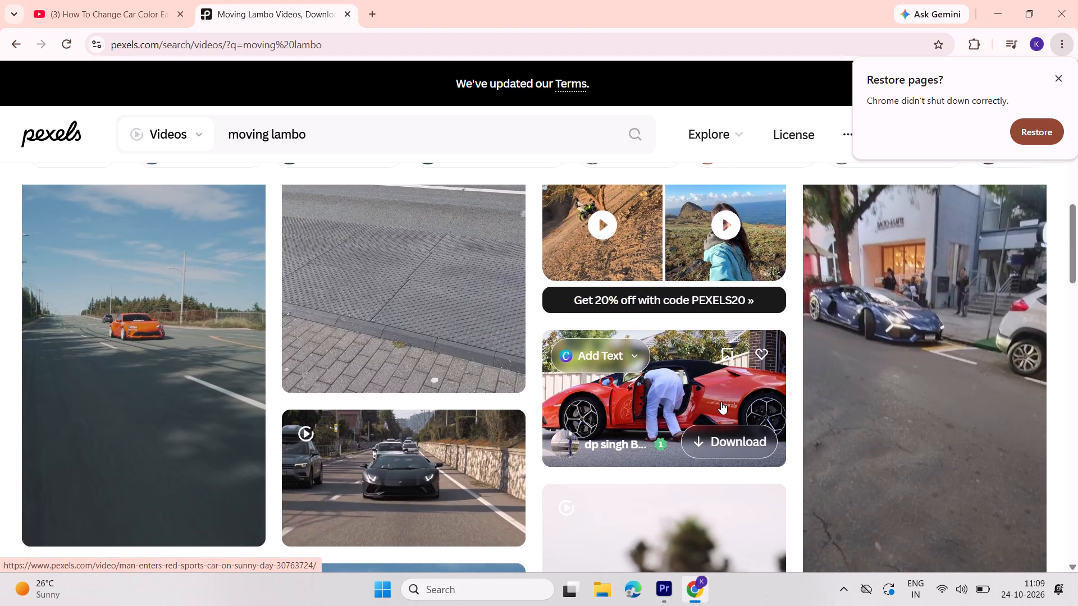
scroll(721, 402, "down", 5)
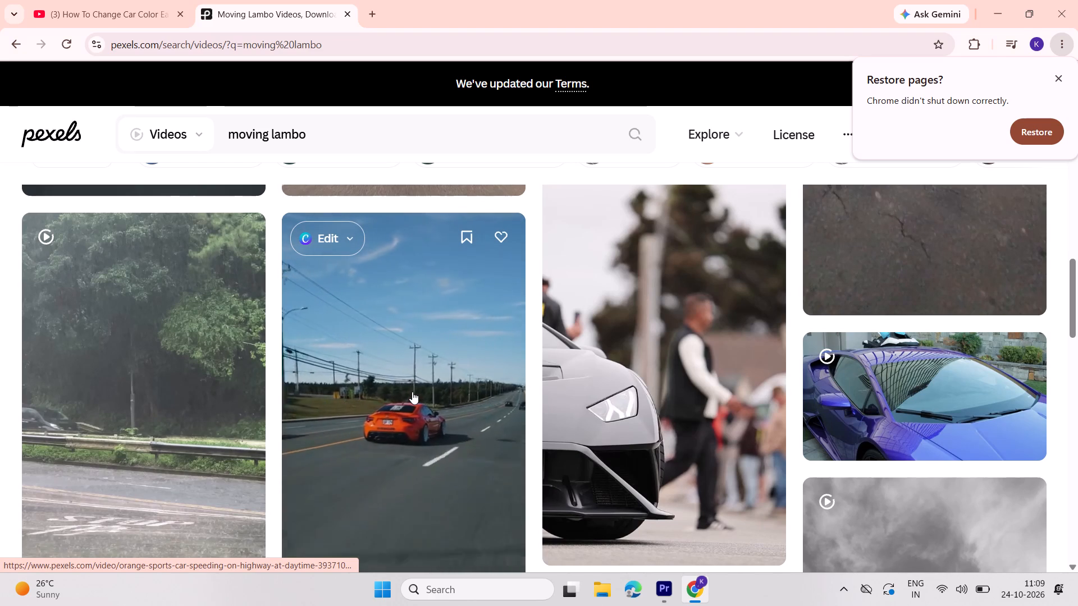
scroll(413, 391, "down", 2)
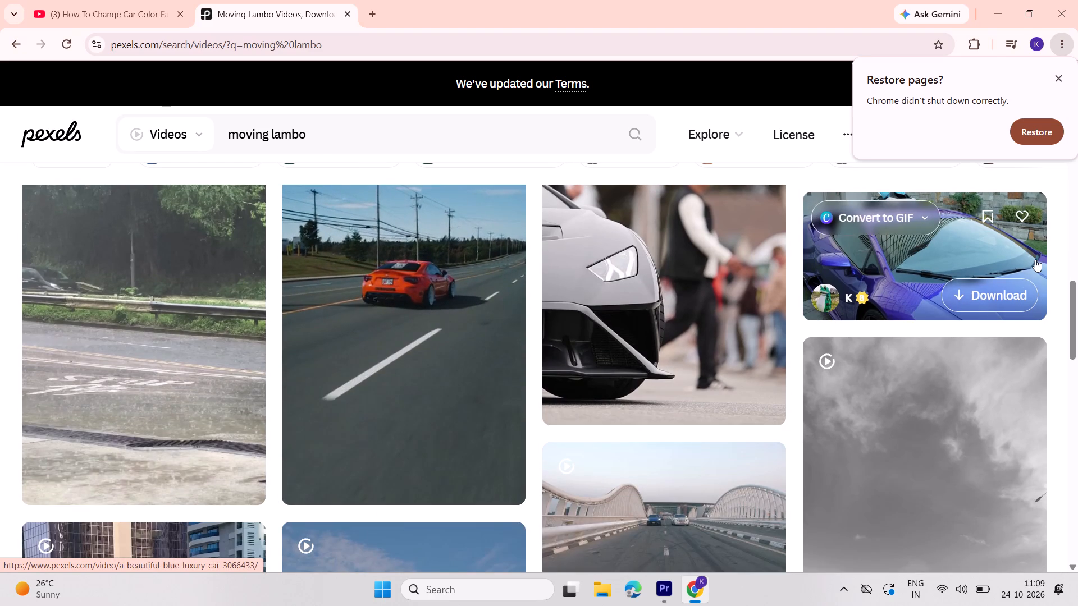
scroll(998, 261, "up", 1)
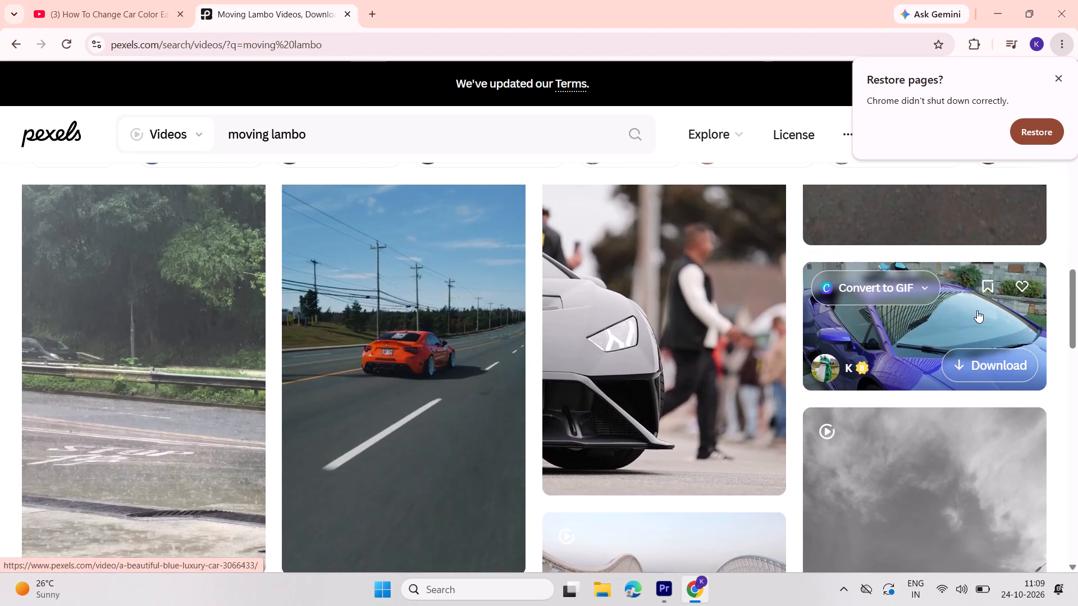
scroll(971, 315, "down", 7)
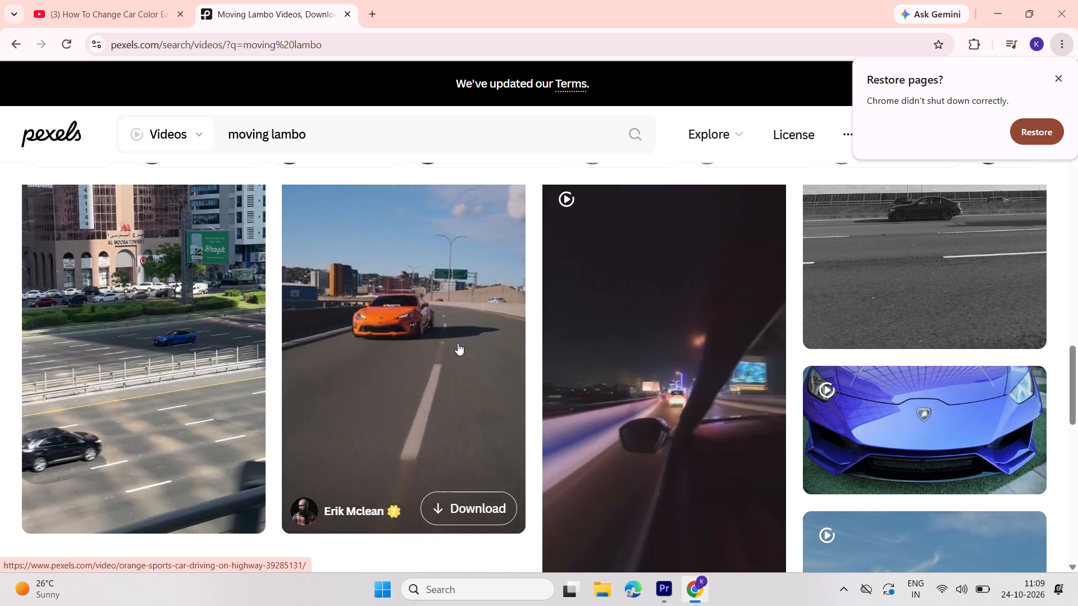
scroll(362, 343, "down", 6)
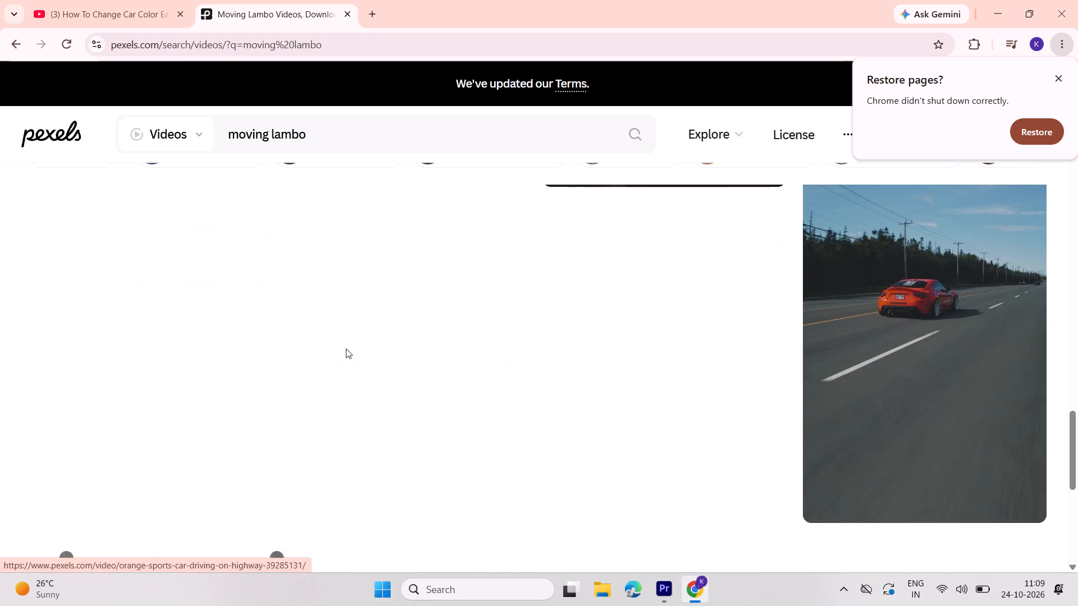
scroll(352, 346, "up", 2)
scroll(570, 382, "down", 6)
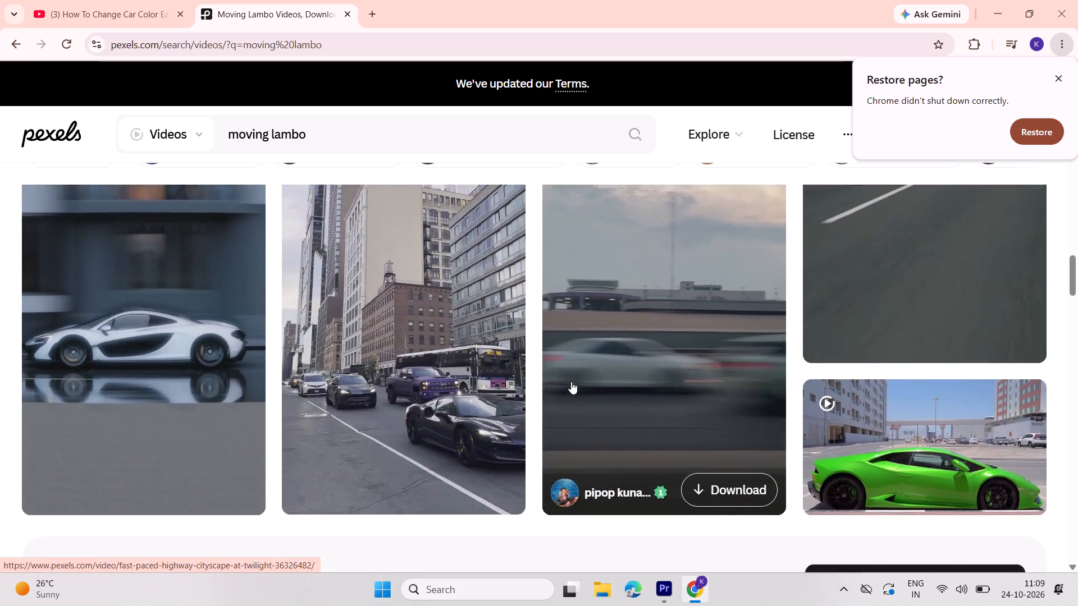
scroll(568, 383, "up", 2)
scroll(318, 399, "down", 4)
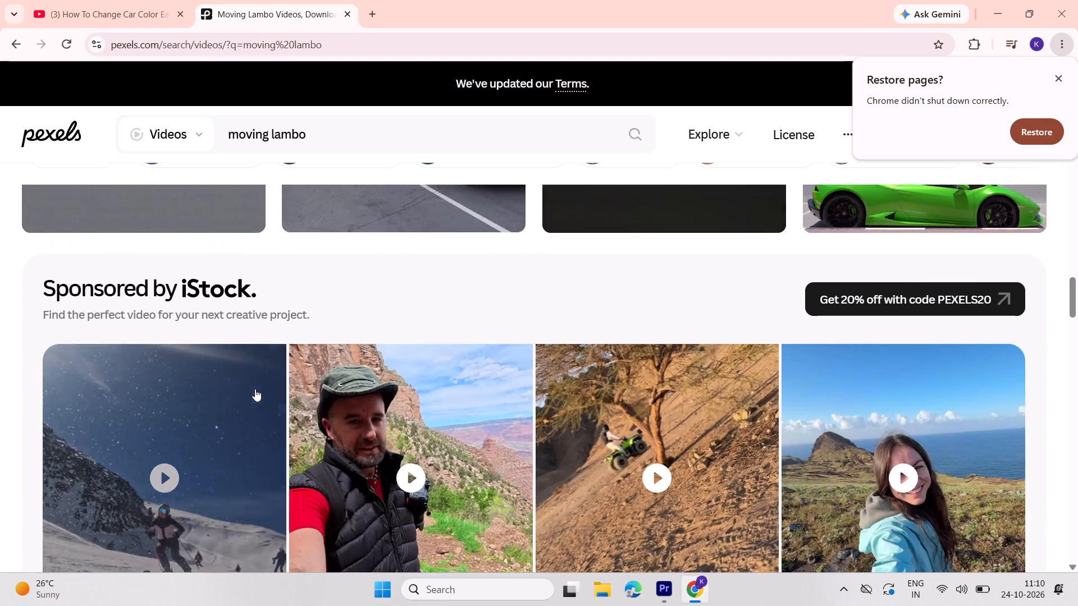
scroll(334, 389, "down", 14)
scroll(356, 366, "up", 3)
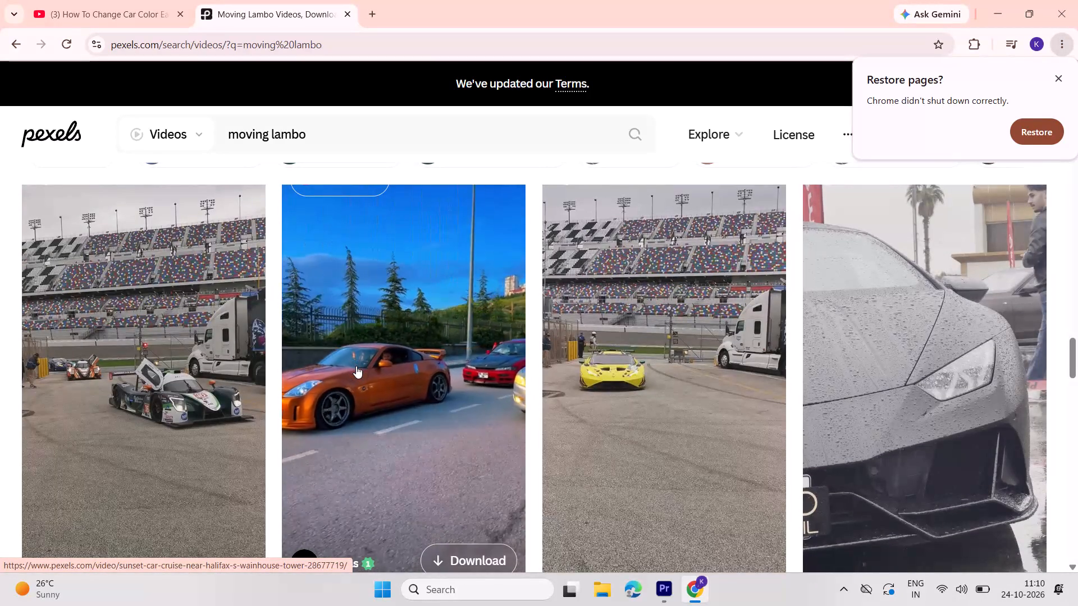
scroll(356, 368, "down", 6)
scroll(409, 382, "down", 6)
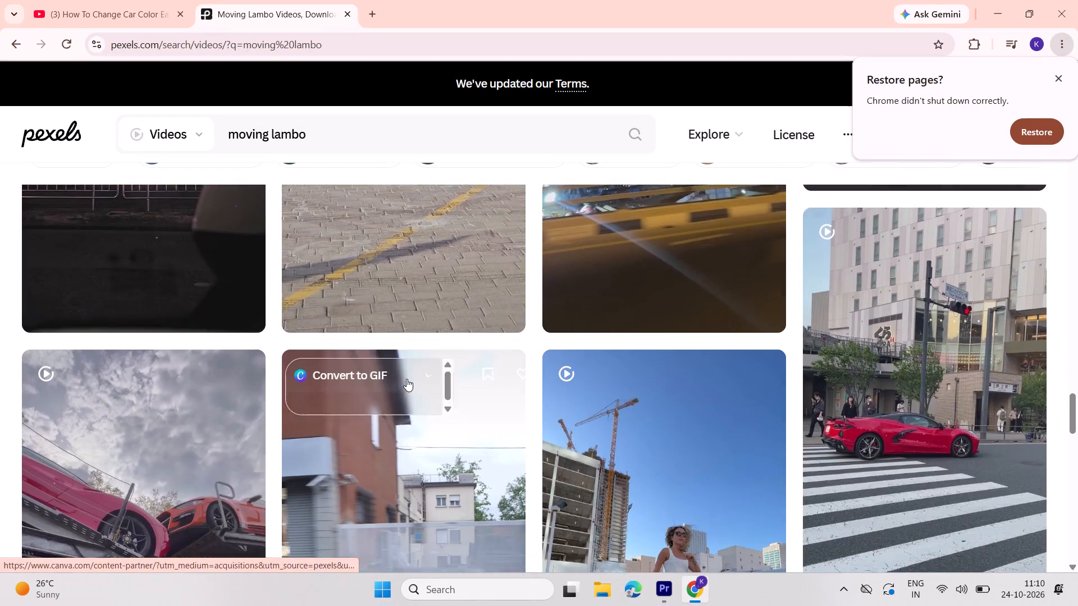
scroll(406, 379, "down", 2)
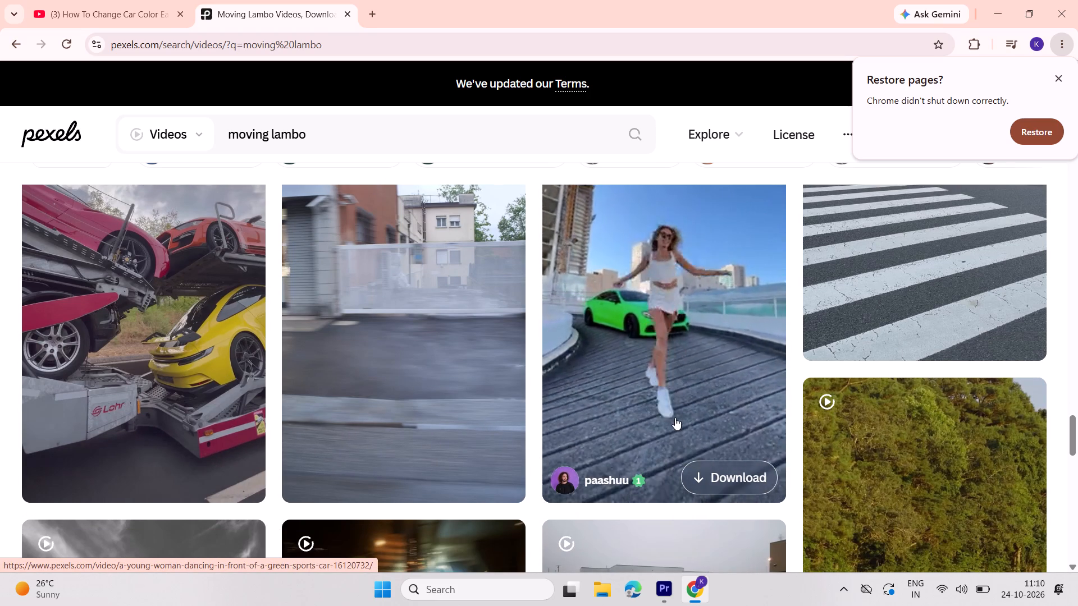
scroll(677, 419, "down", 6)
scroll(604, 409, "down", 4)
scroll(473, 406, "down", 4)
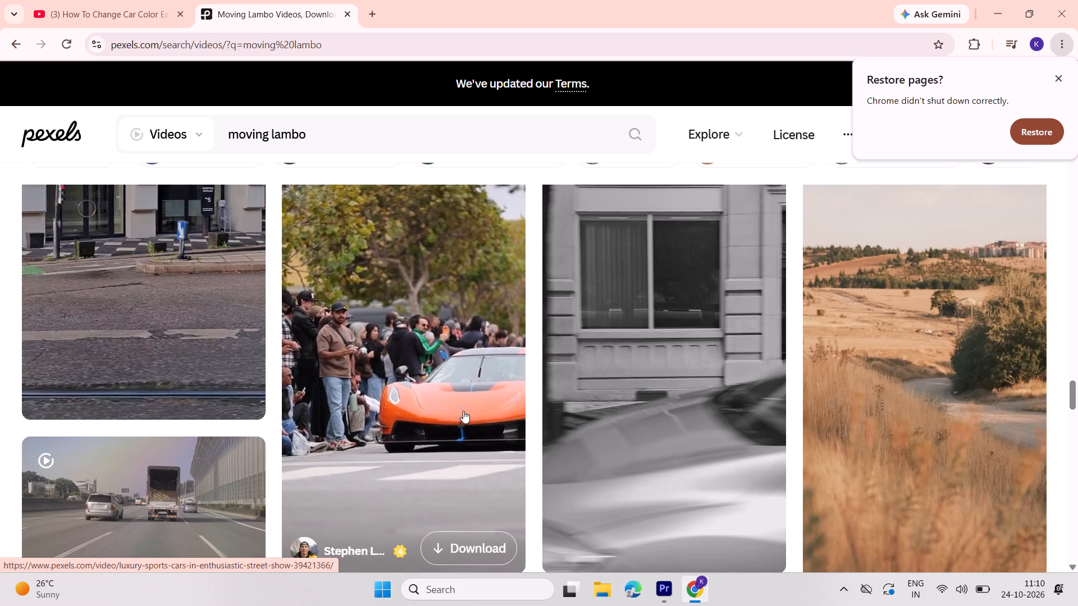
scroll(463, 412, "down", 8)
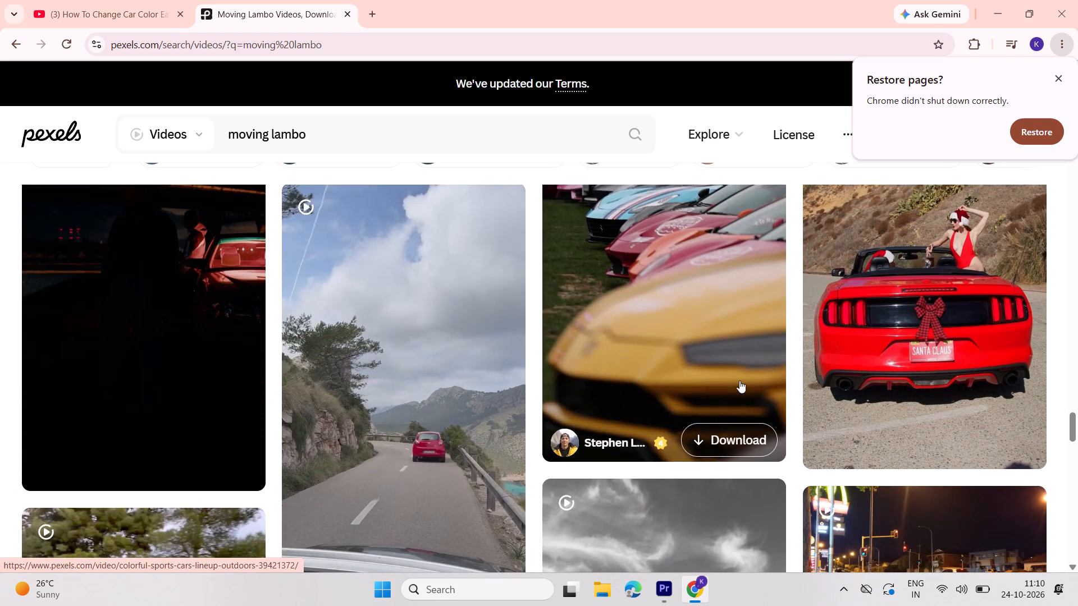
scroll(397, 398, "down", 7)
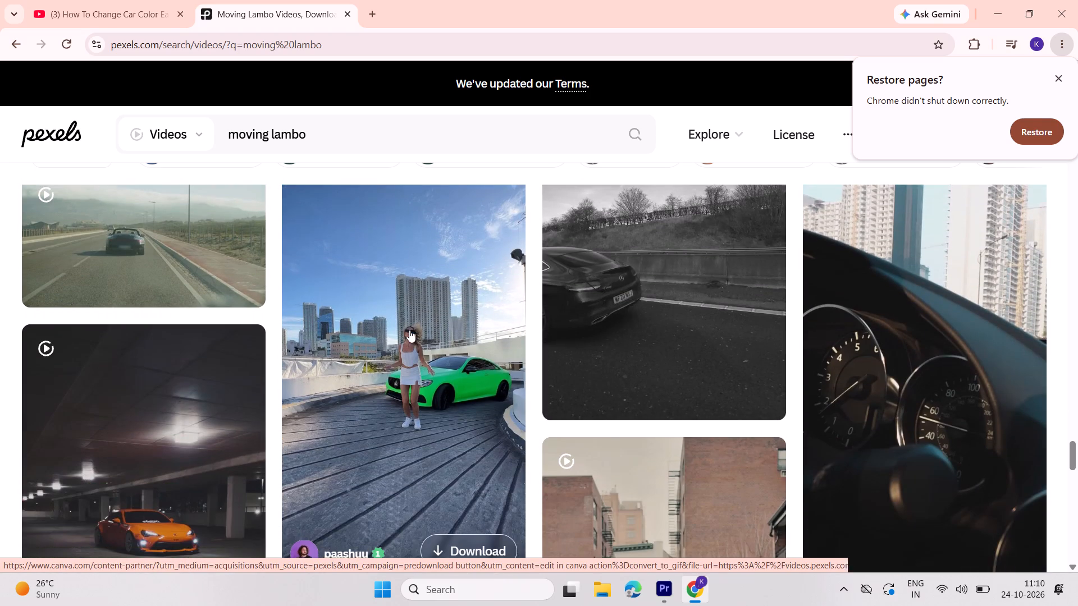
scroll(409, 330, "down", 3)
Change the Pexels video search to "moving car".
left_click_drag(376, 148, 362, 148)
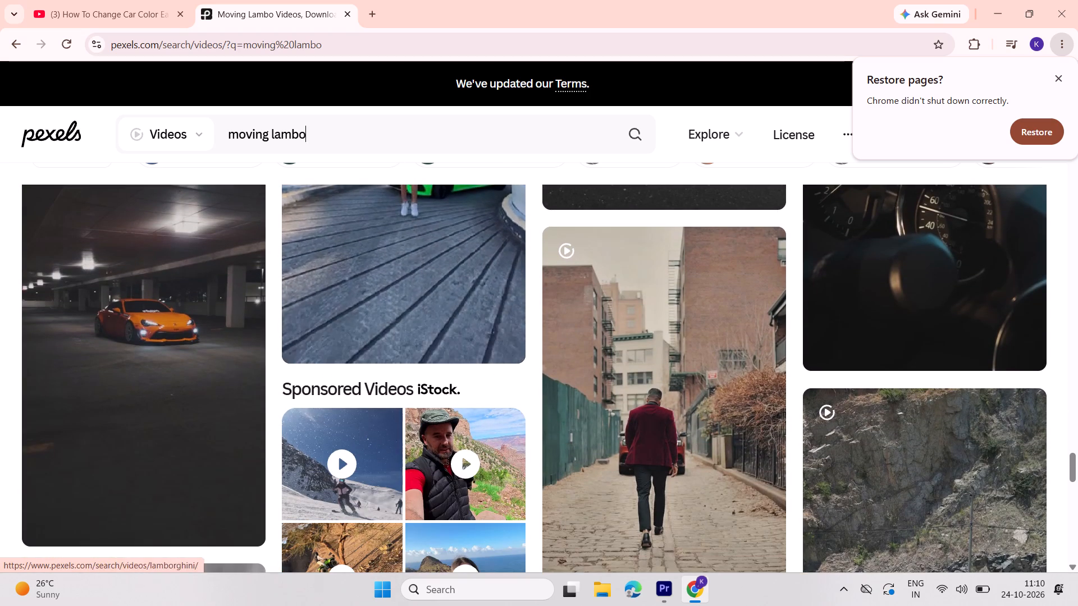
left_click_drag(362, 148, 272, 141)
key("c")
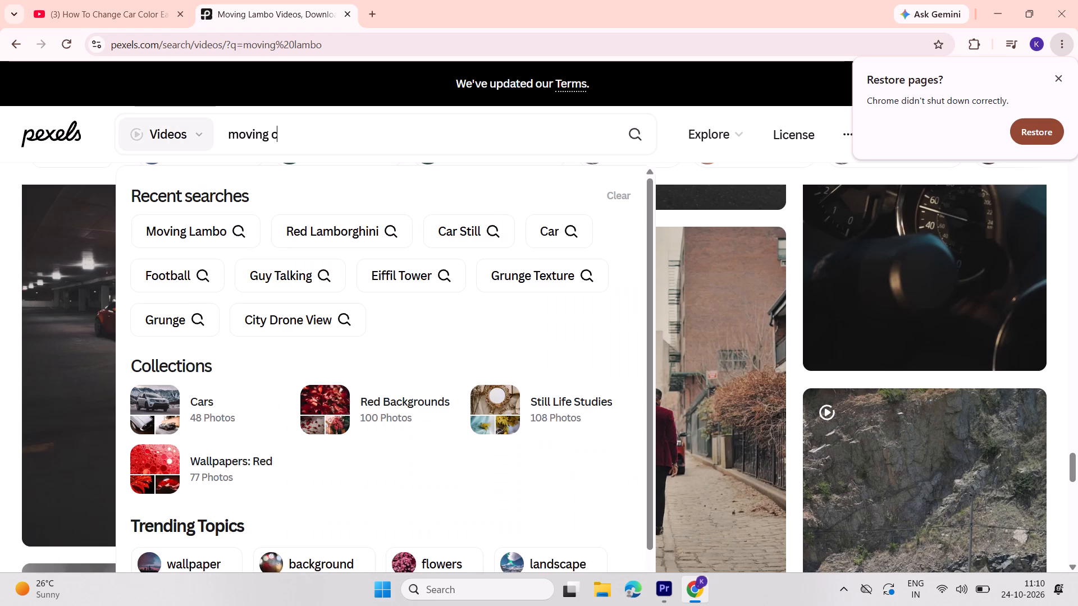
key("a")
key("r")
key("Return")
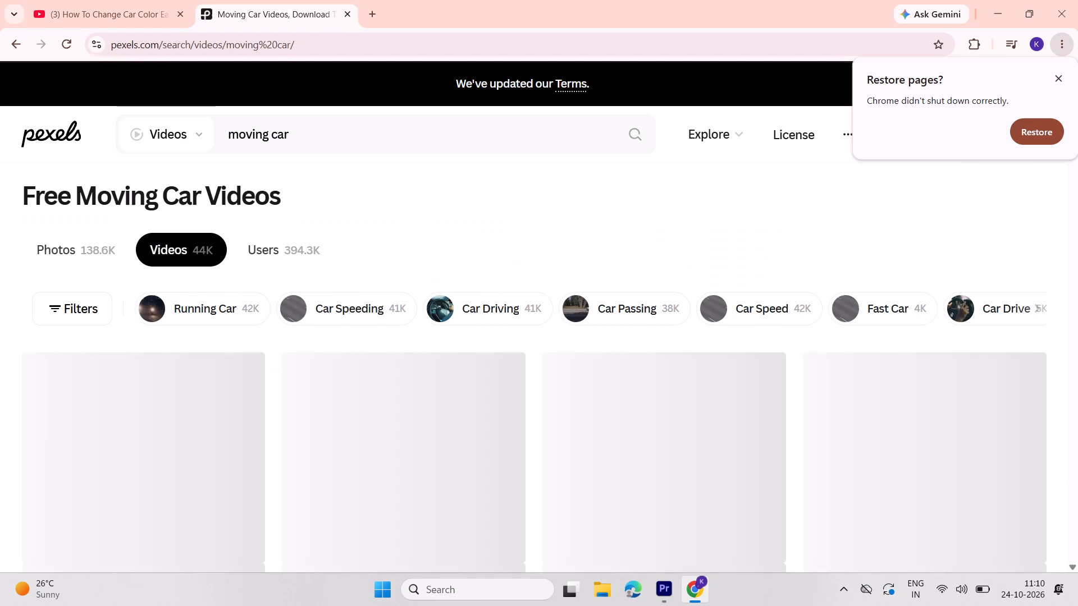
Browse the "moving car" video results for a clip with a single, clearly coloured car driving.
scroll(273, 163, "down", 1)
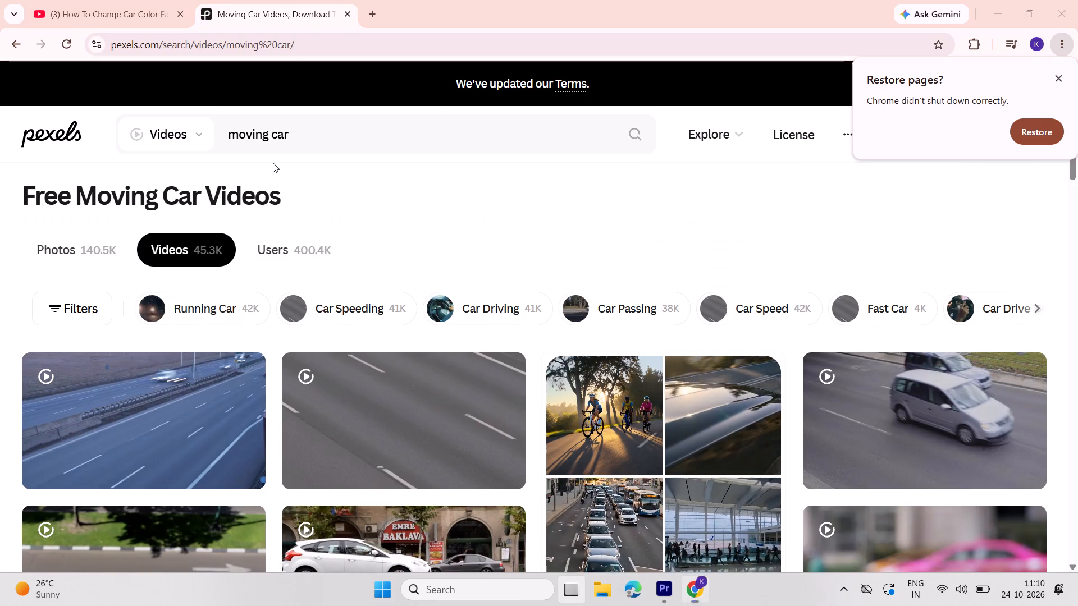
scroll(273, 163, "down", 1)
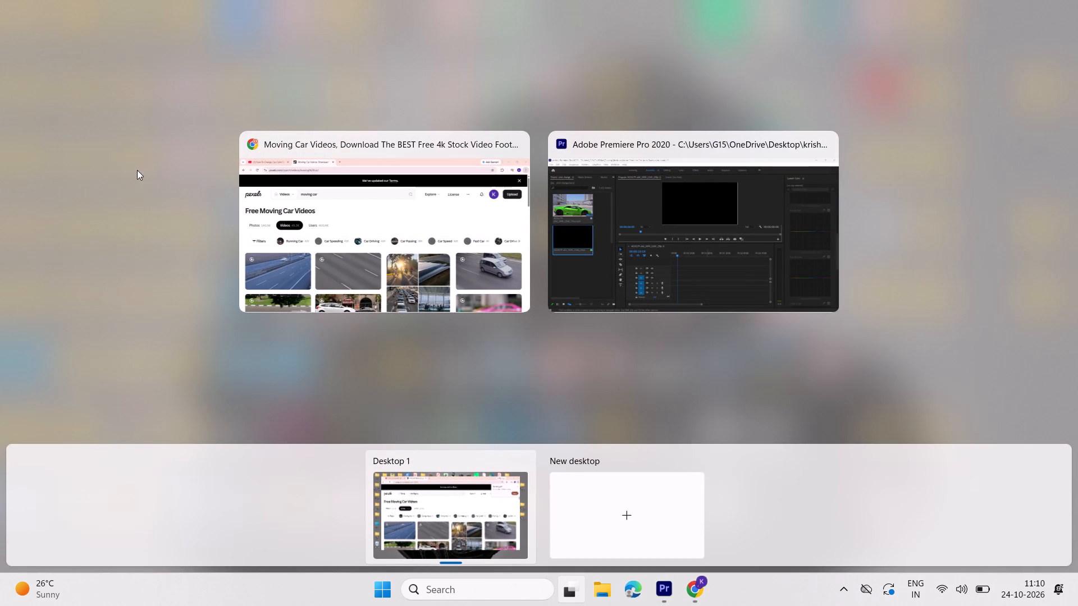
left_click(275, 180)
scroll(275, 180, "down", 5)
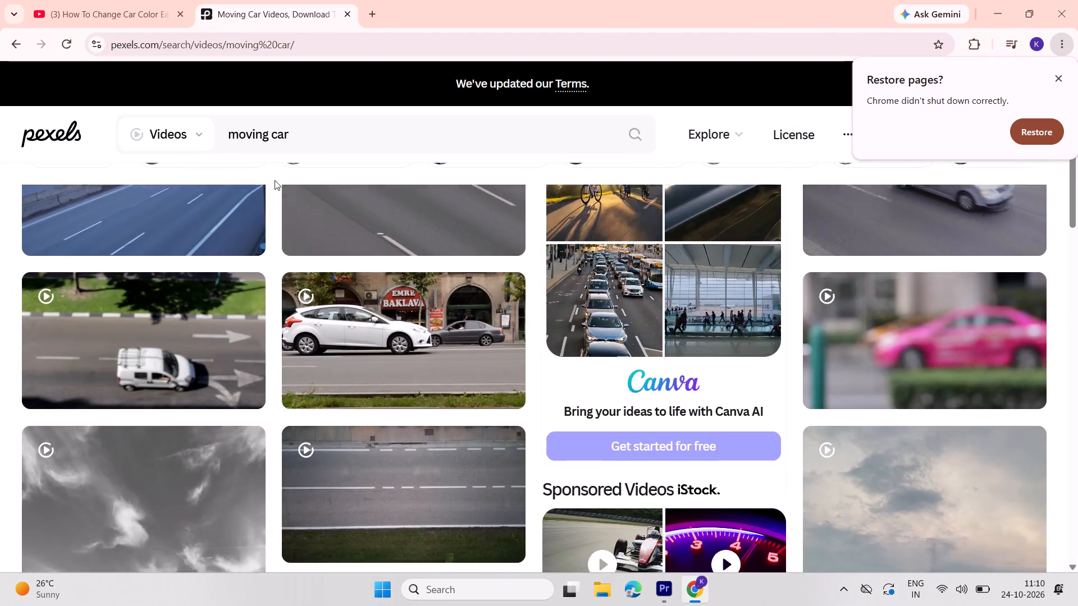
scroll(275, 180, "down", 4)
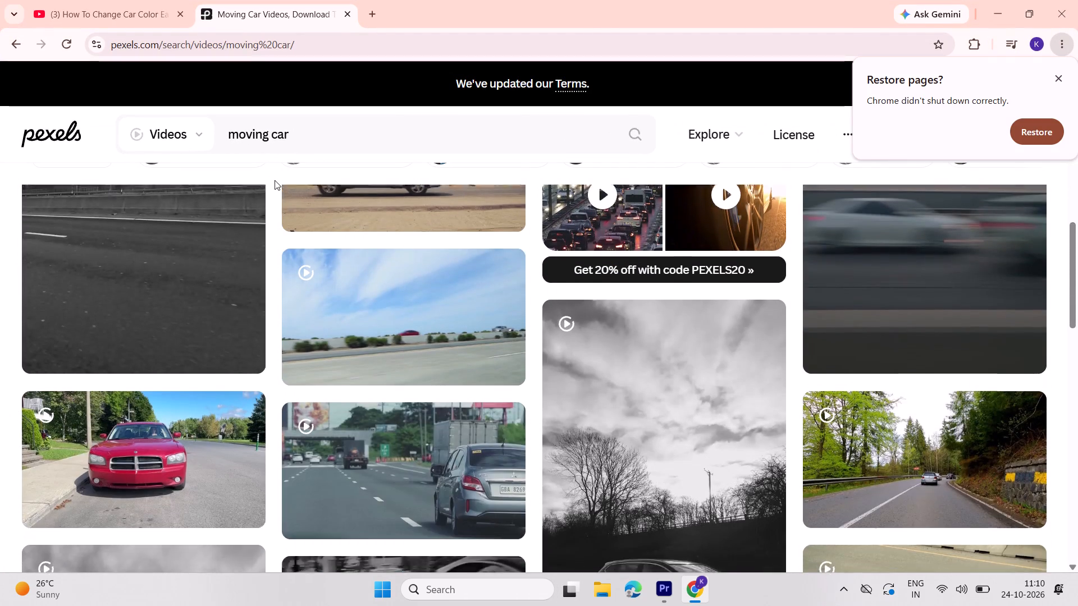
scroll(275, 180, "down", 1)
scroll(275, 180, "up", 1)
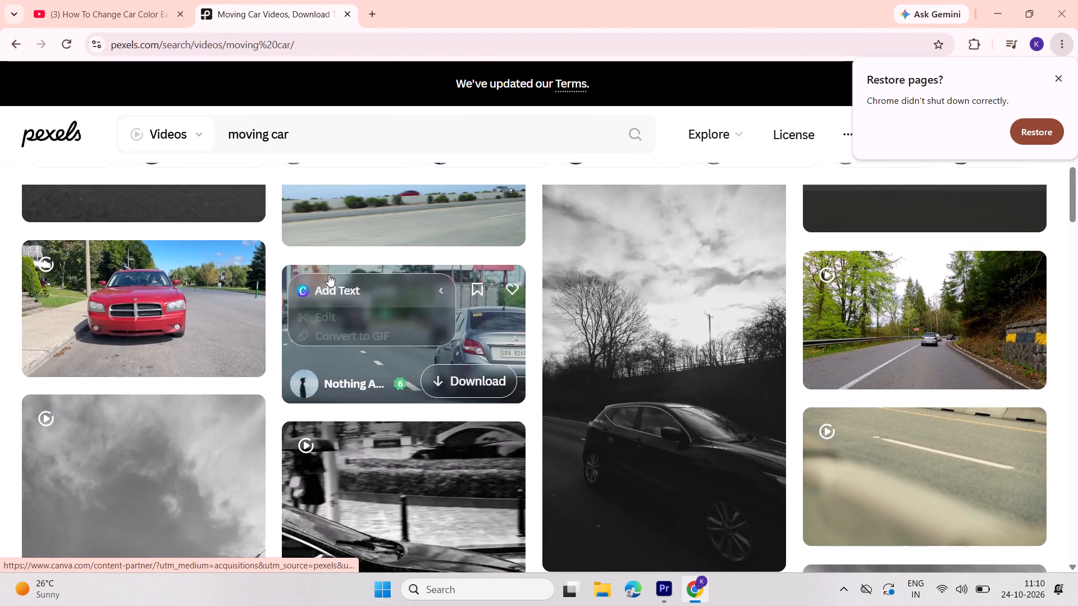
scroll(329, 219, "down", 6)
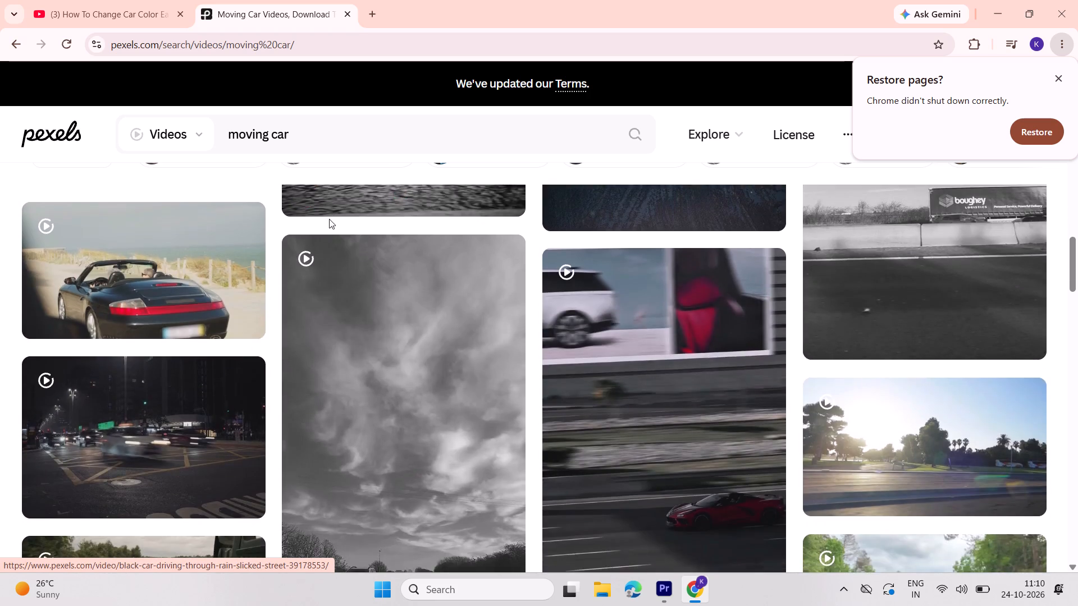
scroll(329, 219, "down", 8)
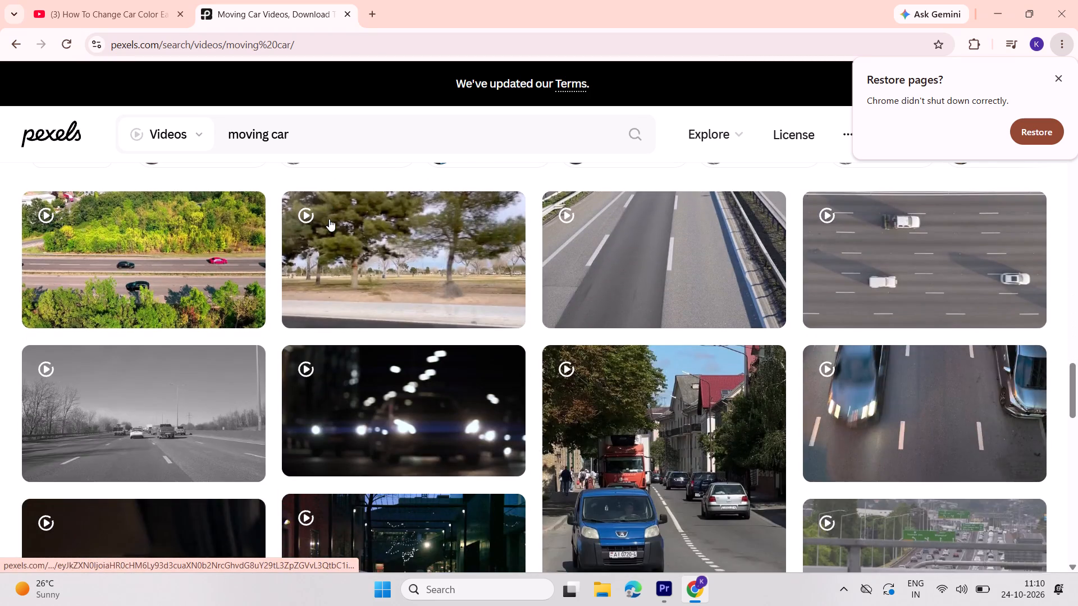
scroll(329, 219, "down", 7)
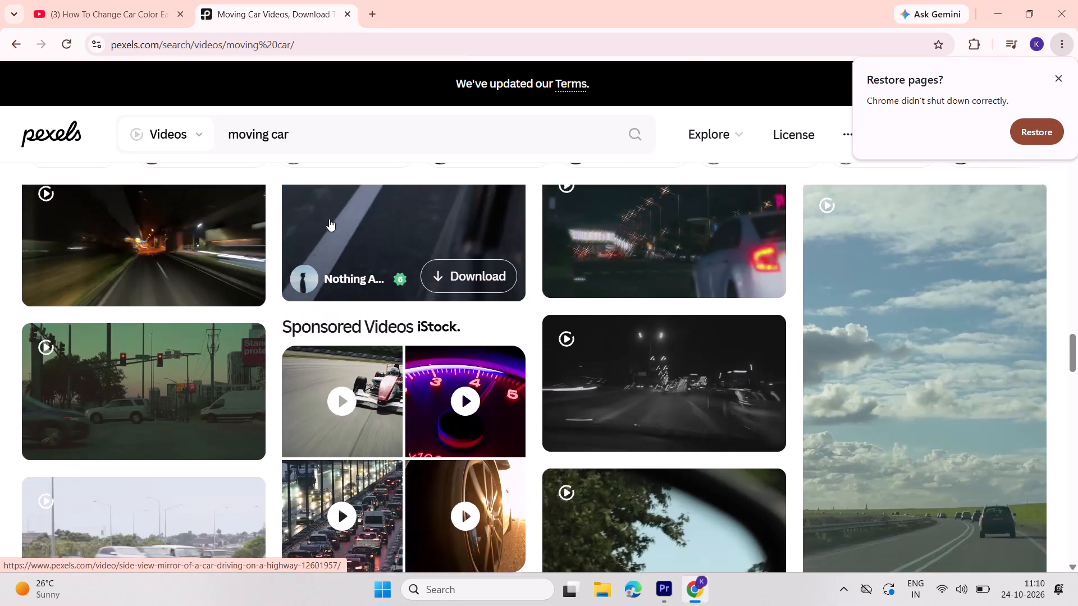
scroll(329, 219, "down", 1)
scroll(329, 219, "left", 1)
scroll(329, 219, "down", 4)
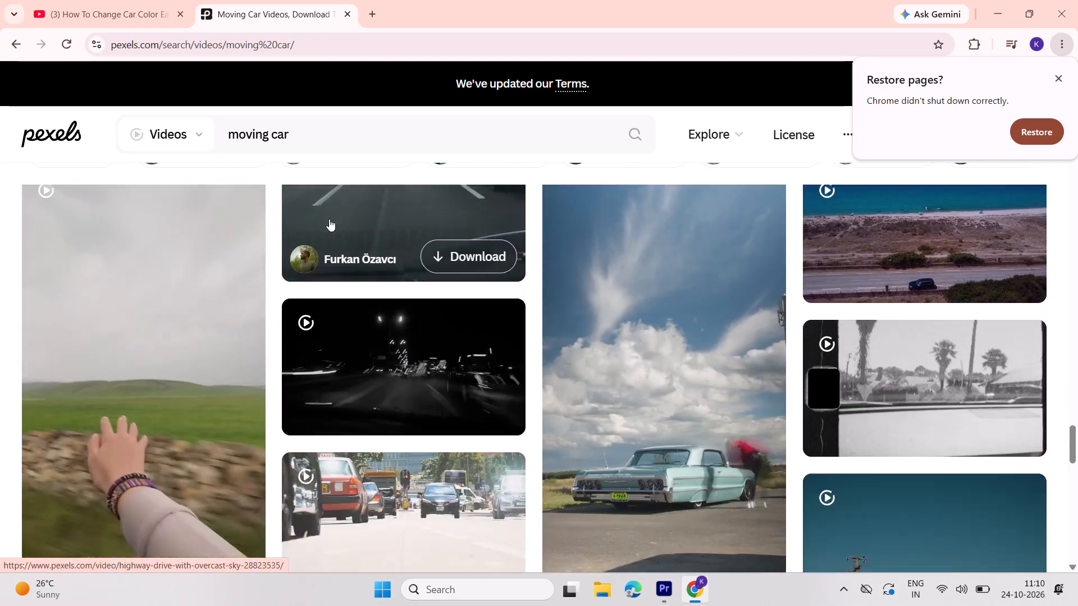
scroll(329, 219, "down", 3)
scroll(478, 443, "down", 2)
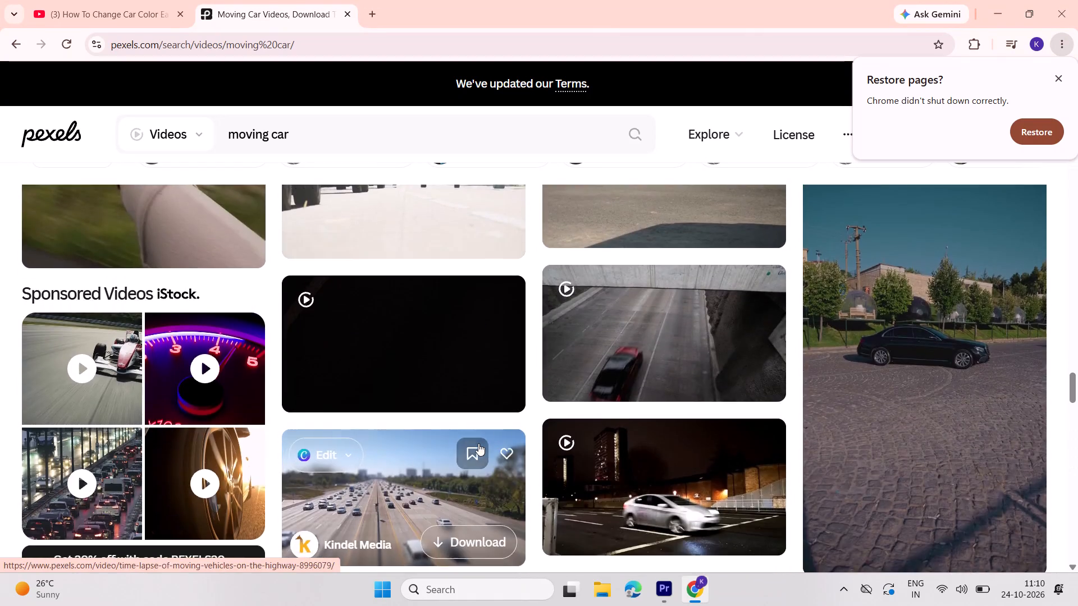
scroll(478, 443, "down", 8)
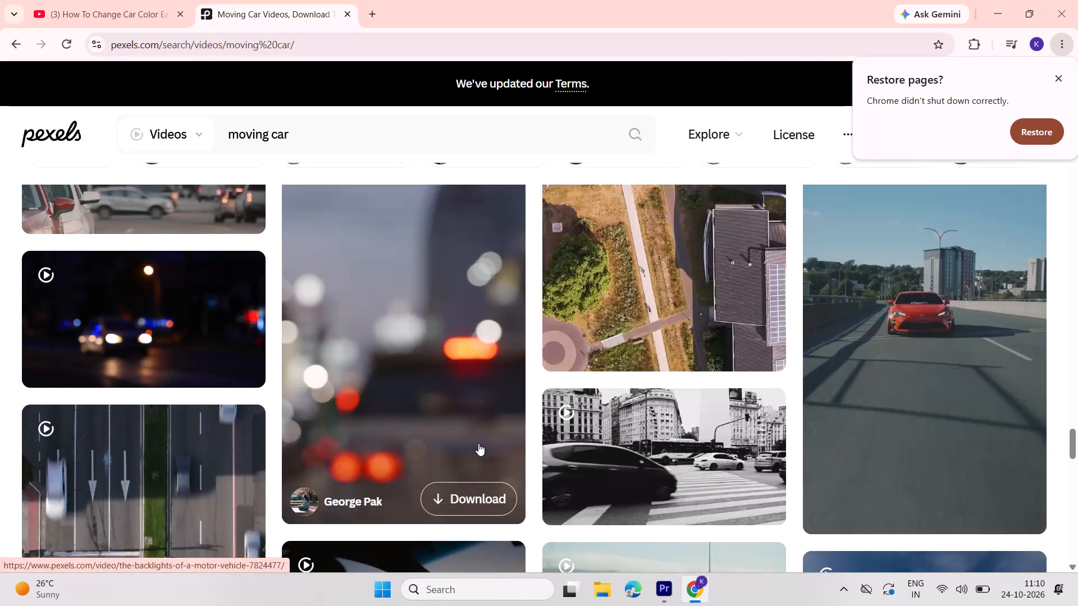
Download the vertical video of the red sports car driving towards the camera on an urban highway.
scroll(478, 443, "up", 5)
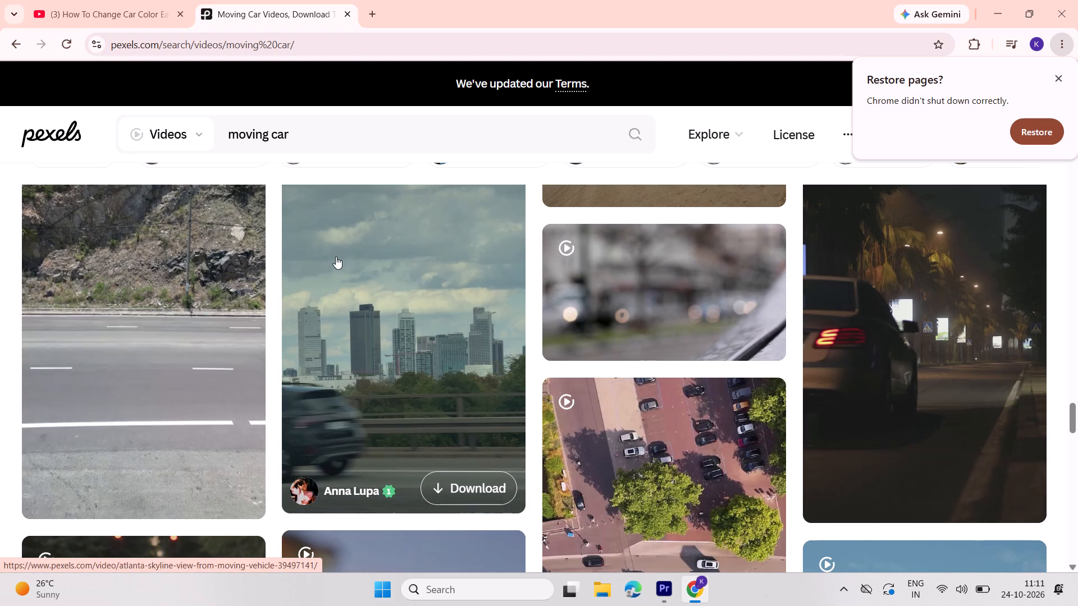
scroll(336, 256, "down", 7)
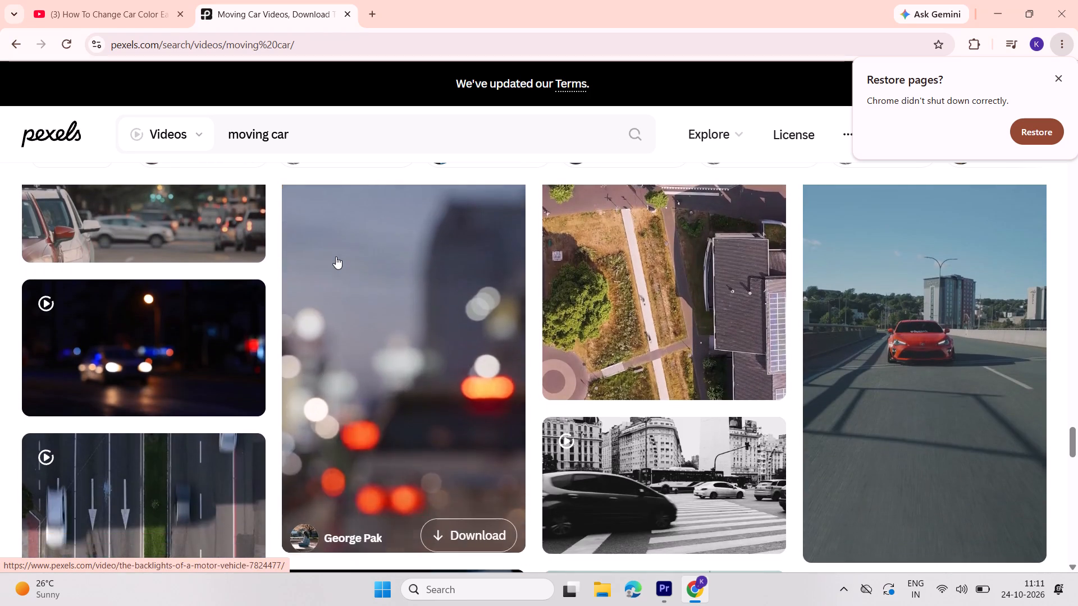
scroll(336, 256, "down", 1)
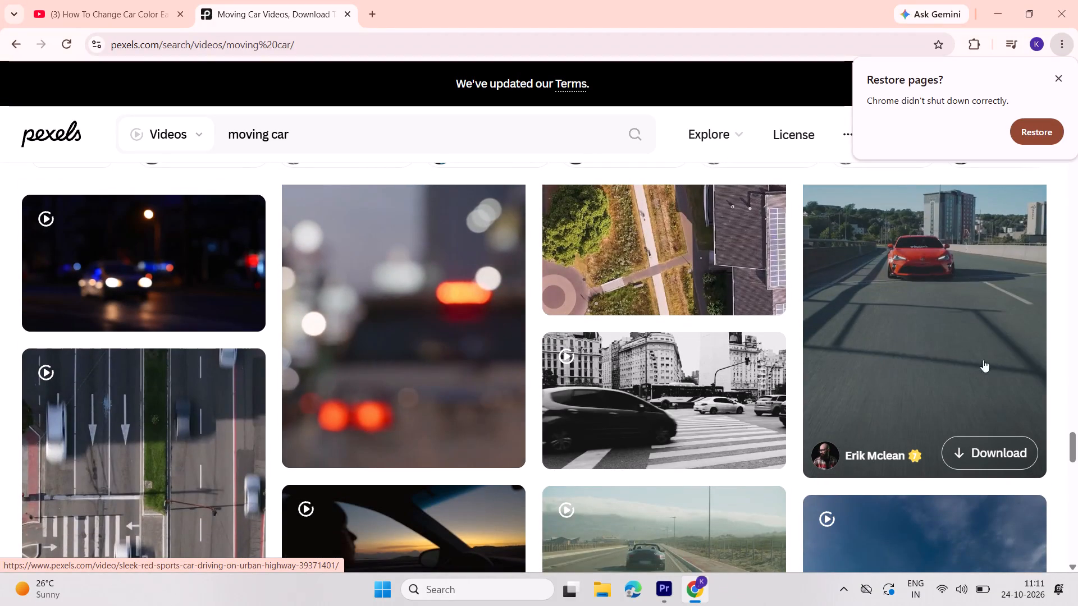
left_click(990, 442)
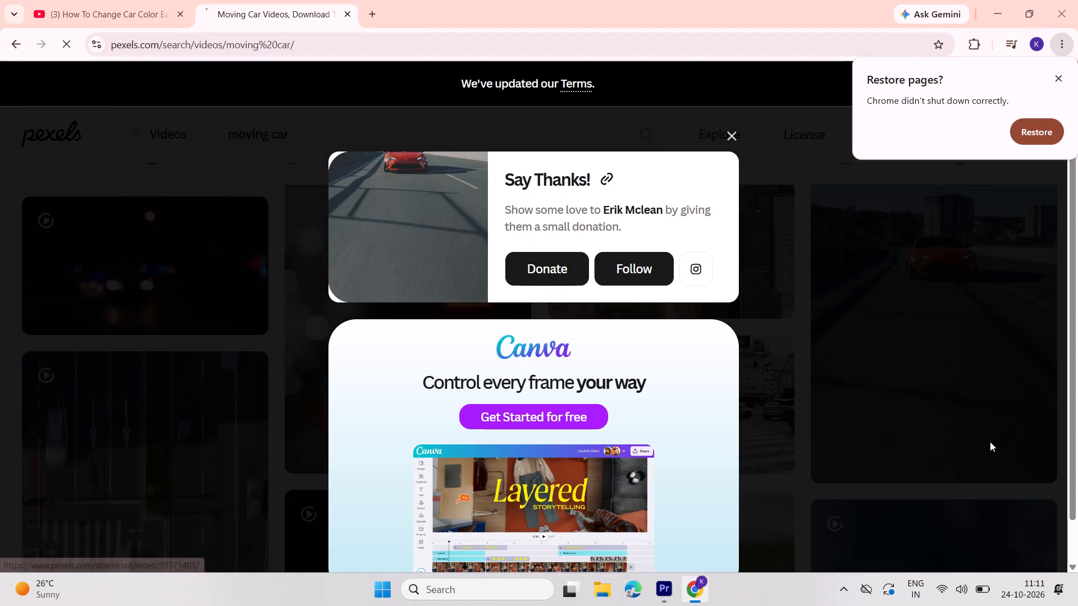
Switch to Premiere Pro and import the downloaded clip 16760498_1440_2560_60fps into the project.
left_click(736, 136)
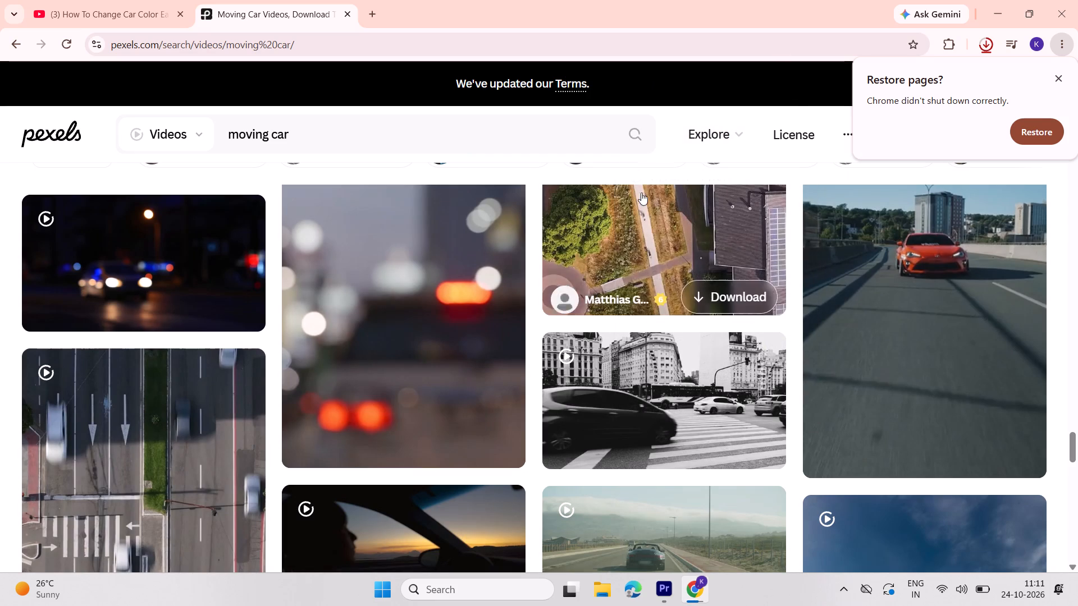
left_click(668, 595)
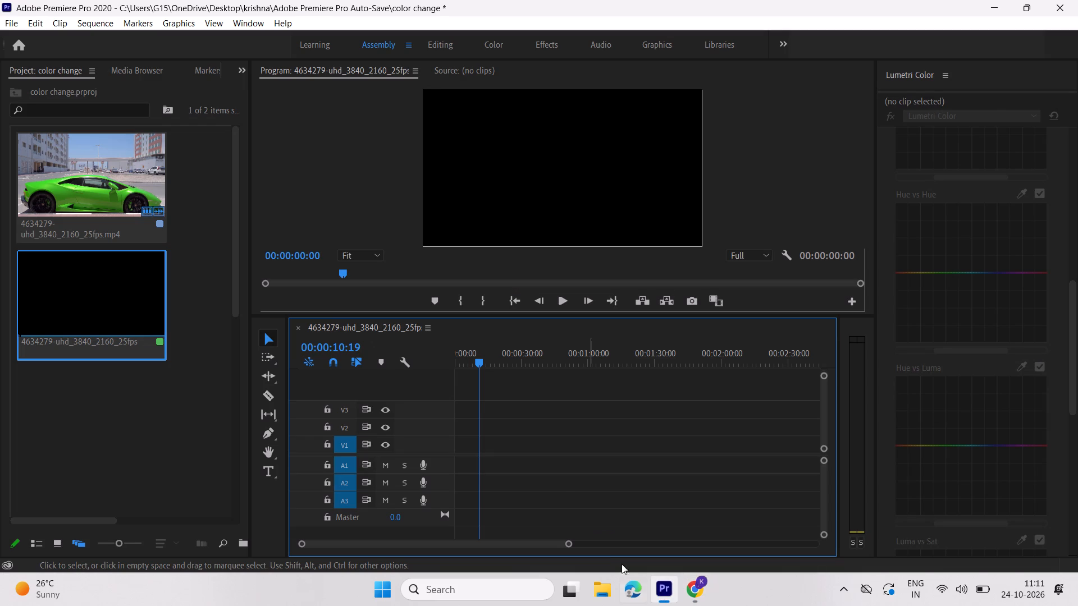
left_click(179, 401)
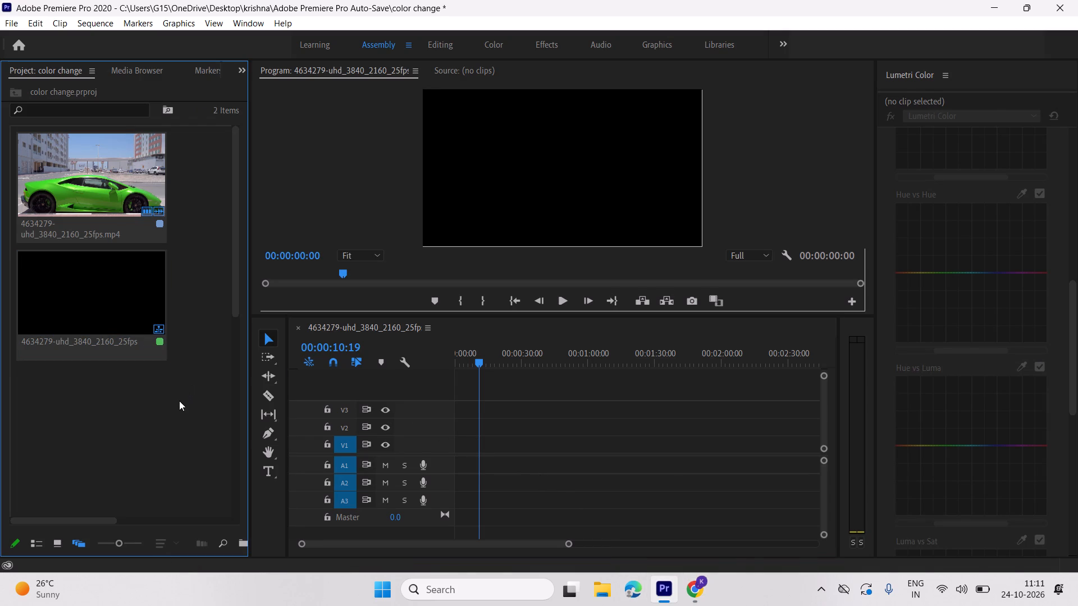
left_click(182, 397)
double_click(172, 387)
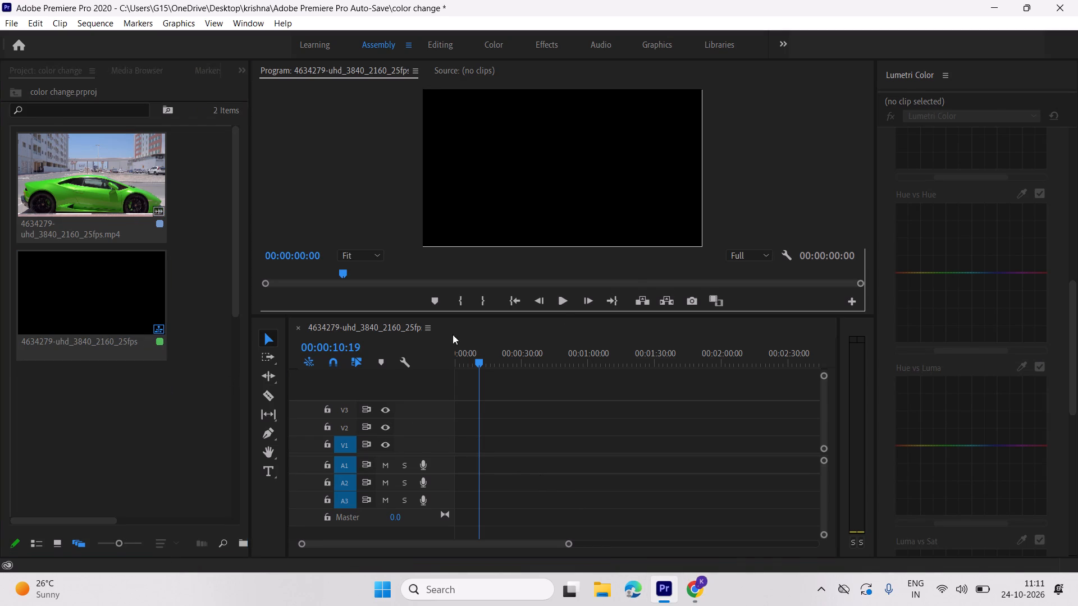
left_click(185, 151)
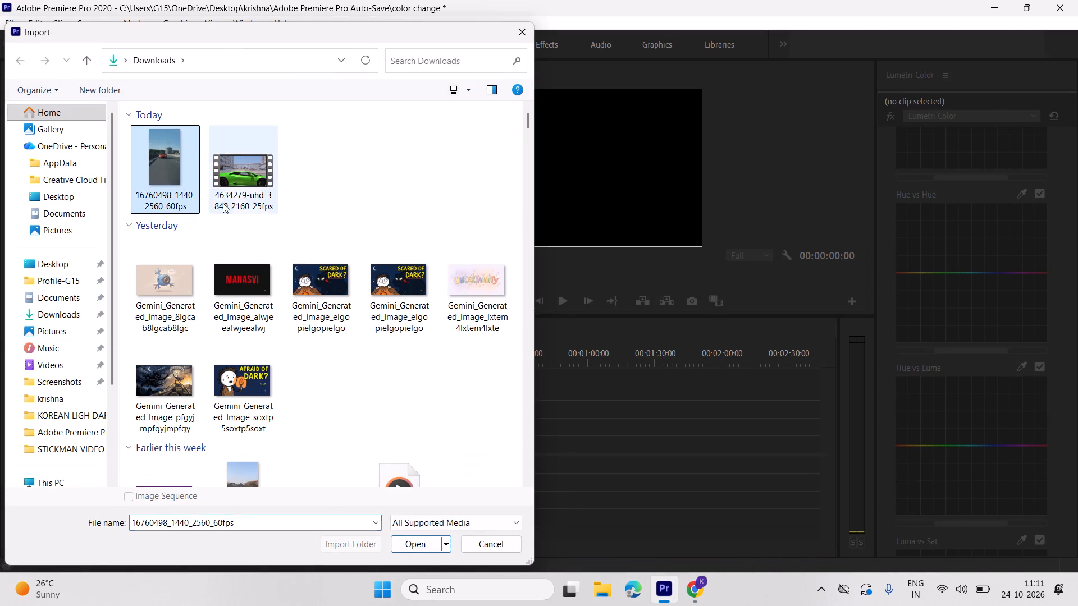
left_click(412, 540)
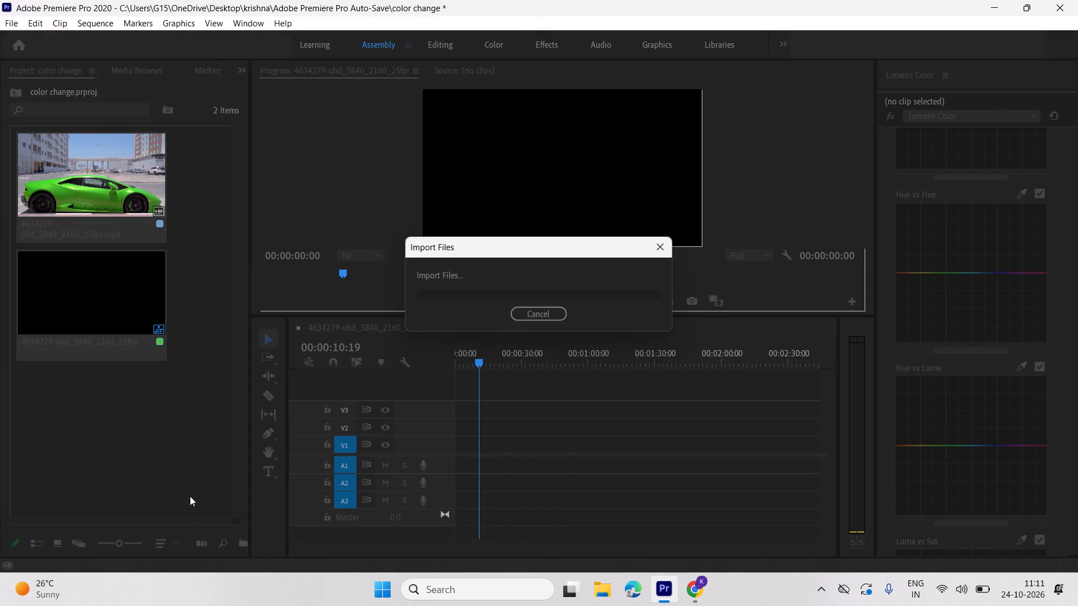
scroll(147, 449, "down", 3)
scroll(106, 424, "up", 2)
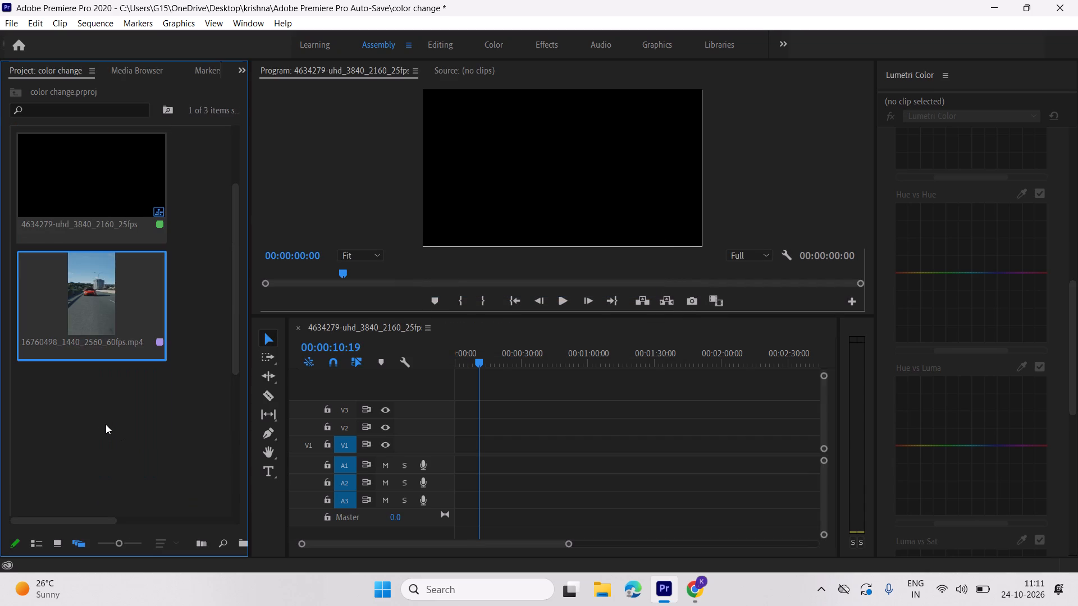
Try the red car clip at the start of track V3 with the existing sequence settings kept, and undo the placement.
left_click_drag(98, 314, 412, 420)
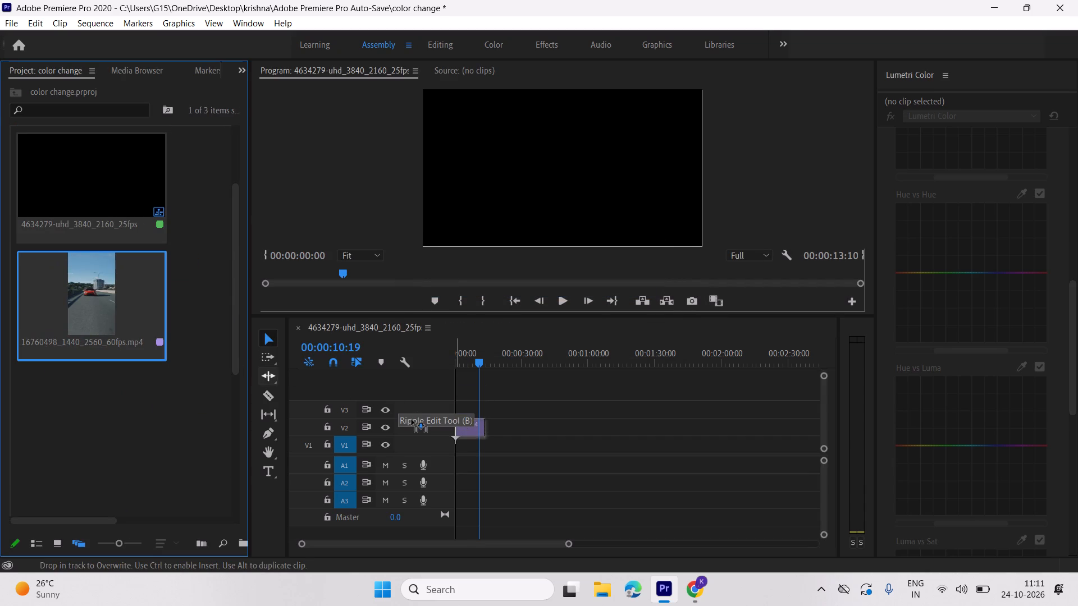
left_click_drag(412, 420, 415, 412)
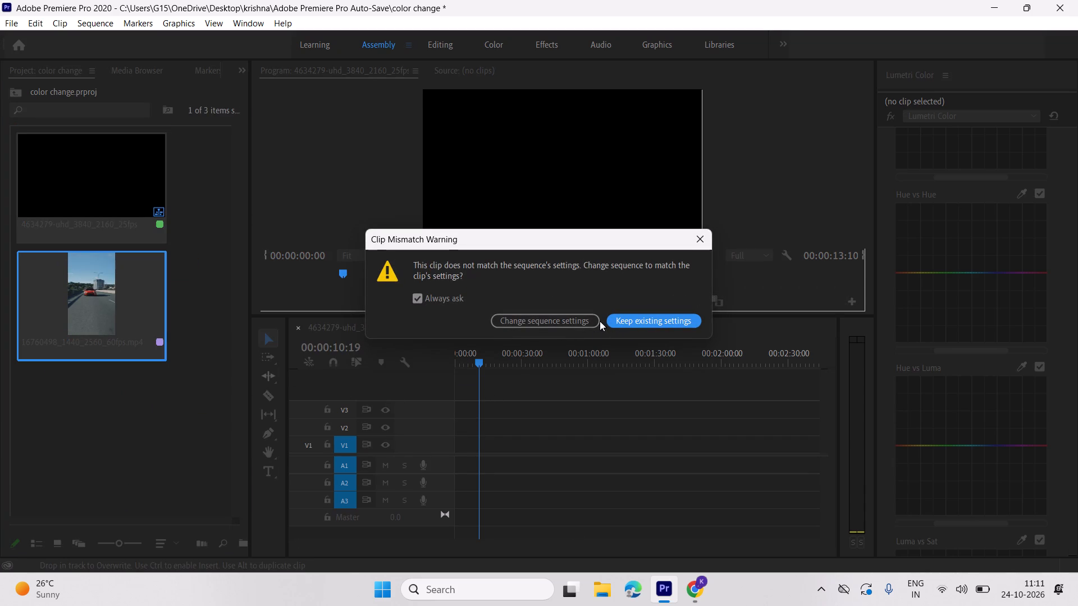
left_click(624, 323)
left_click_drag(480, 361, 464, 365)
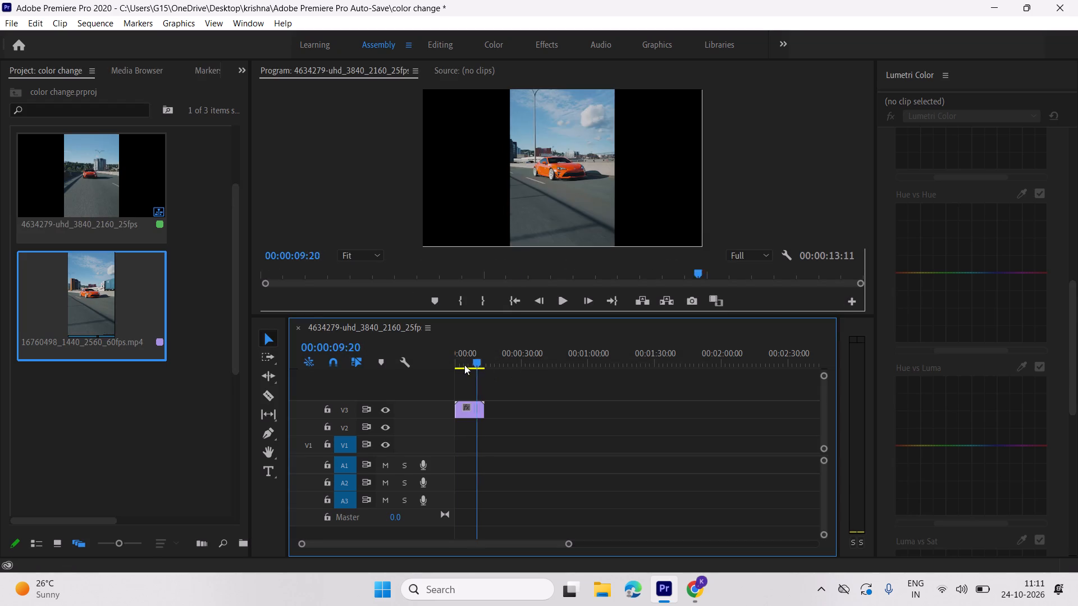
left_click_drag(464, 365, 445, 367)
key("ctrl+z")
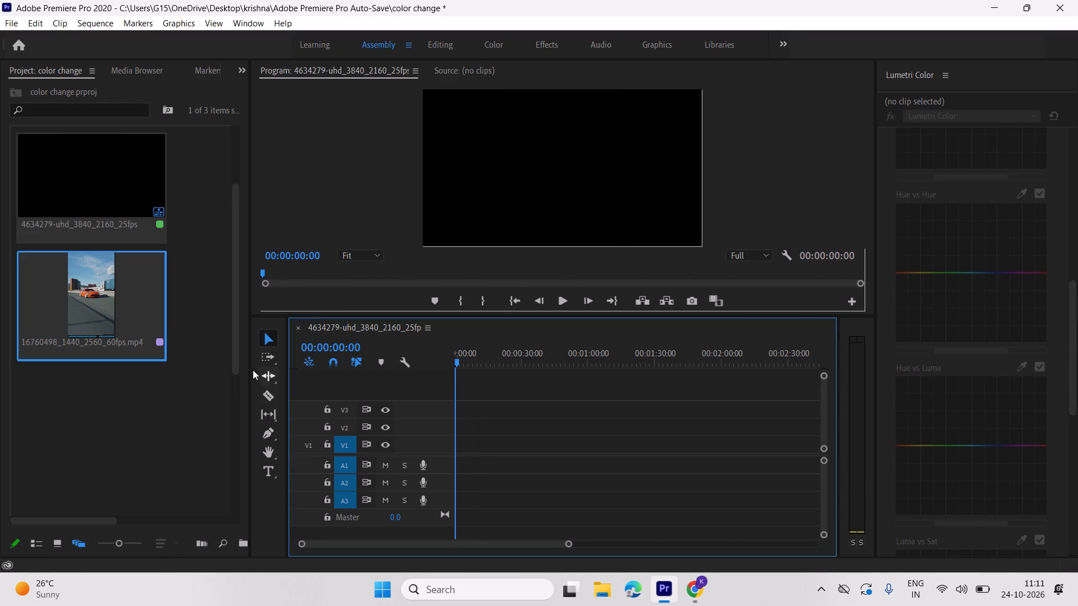
Place the red car clip at the start of track V3, change the sequence settings to match it, and briefly preview playback.
left_click_drag(84, 314, 451, 414)
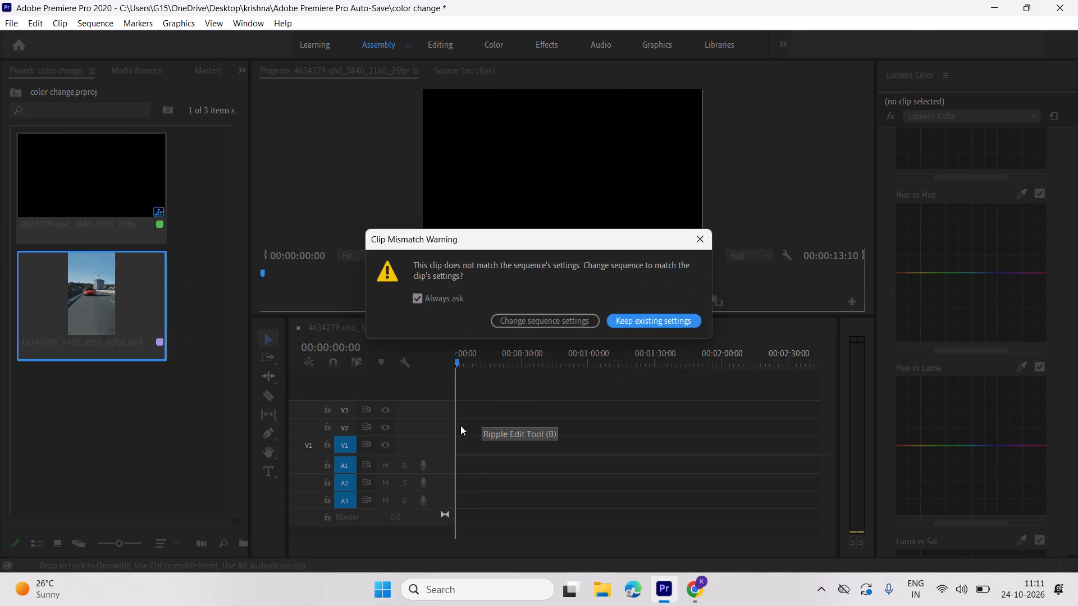
left_click(527, 324)
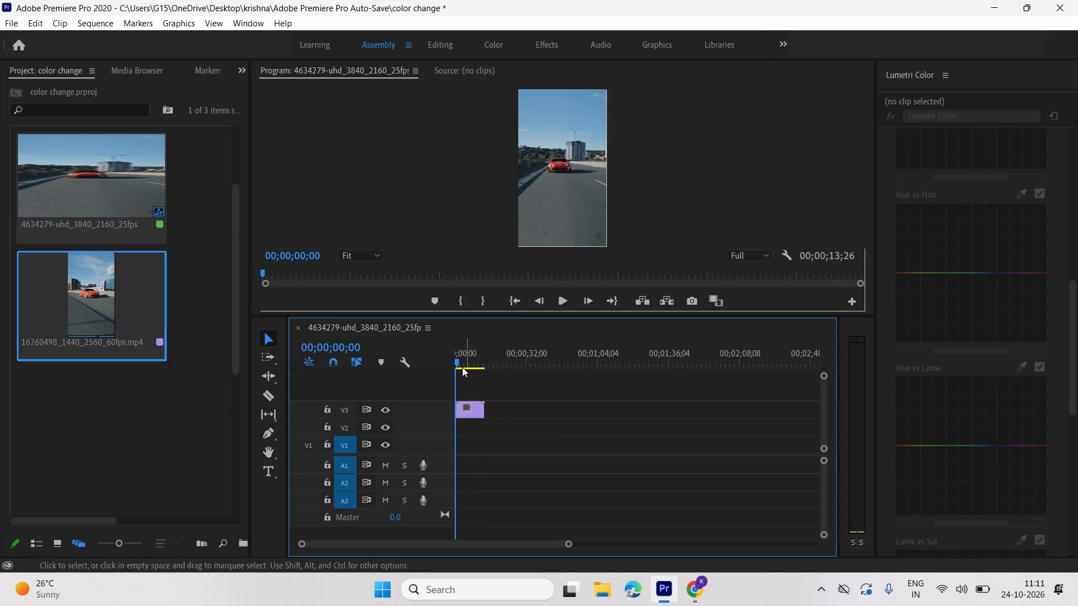
key("space")
key("space")
Enlarge the Program monitor, select the car clip on V3, and sample the car's body colour for the Hue vs Hue curve.
left_click_drag(520, 316, 511, 373)
left_click_drag(513, 433, 408, 435)
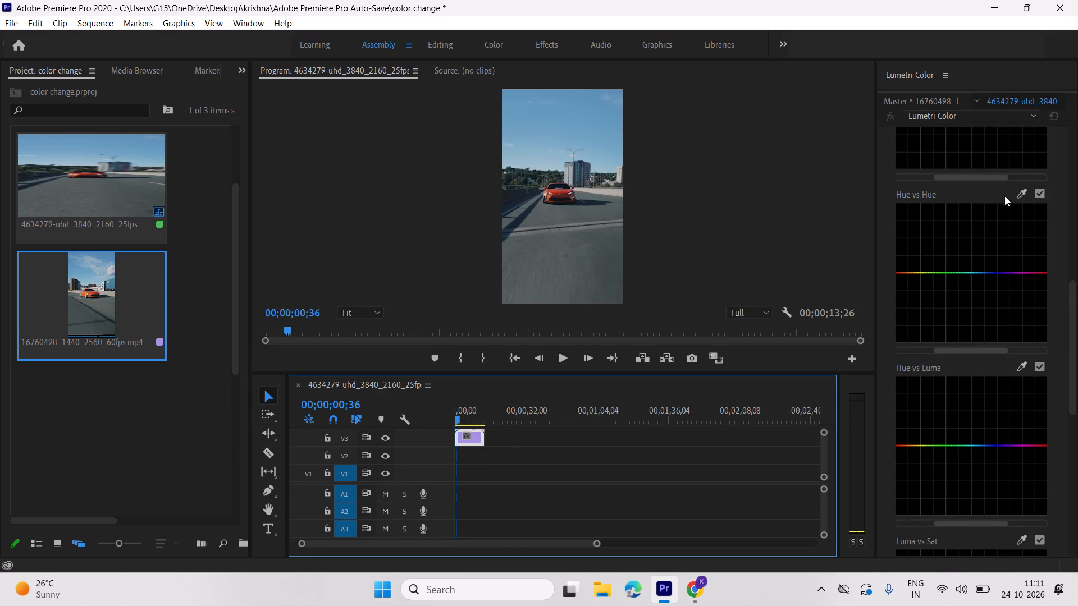
left_click(1026, 194)
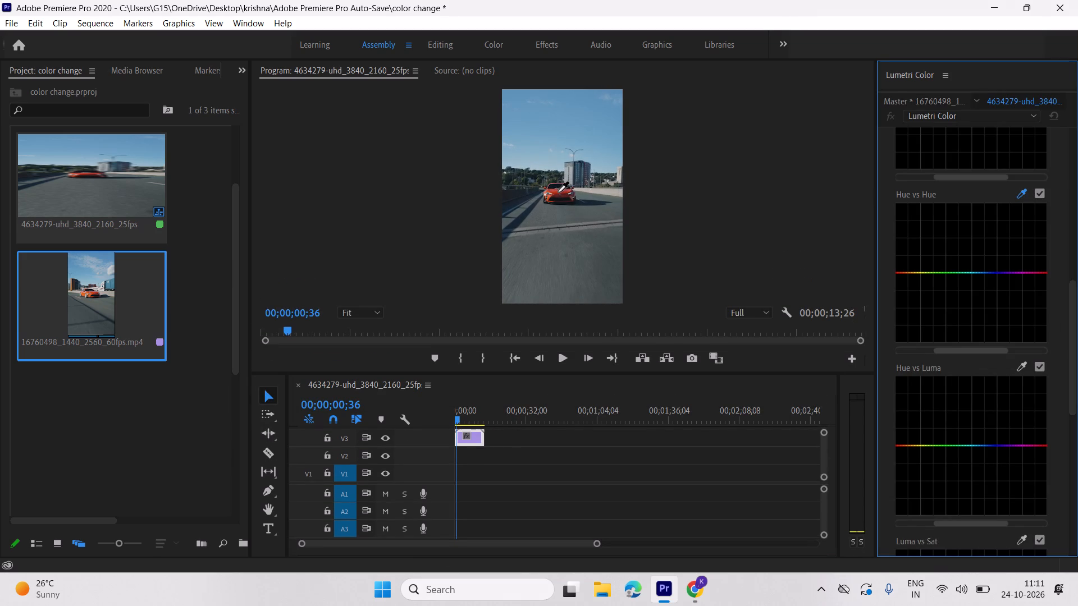
left_click(558, 191)
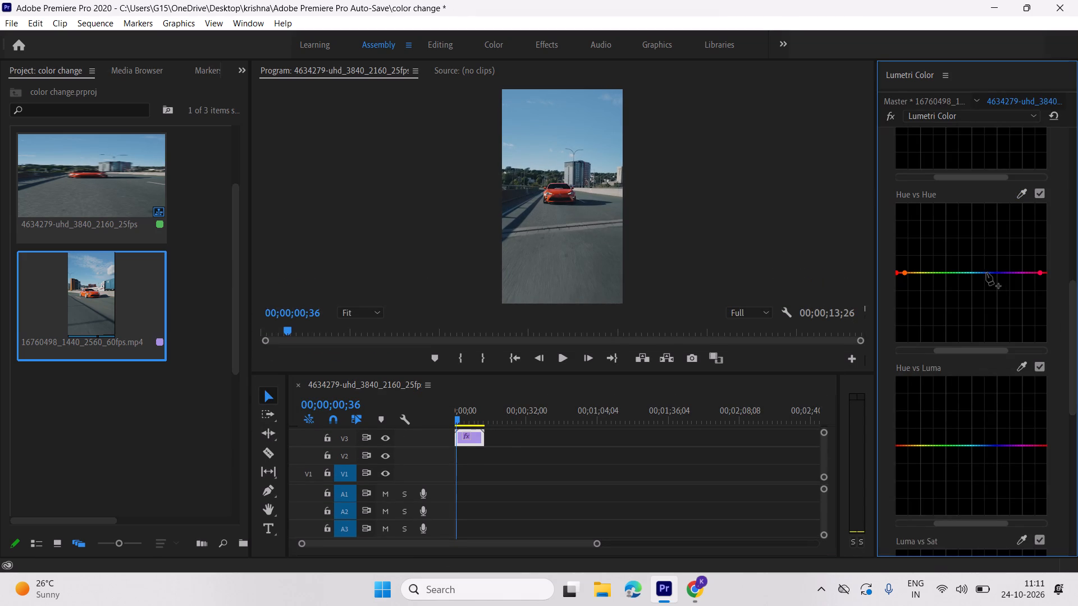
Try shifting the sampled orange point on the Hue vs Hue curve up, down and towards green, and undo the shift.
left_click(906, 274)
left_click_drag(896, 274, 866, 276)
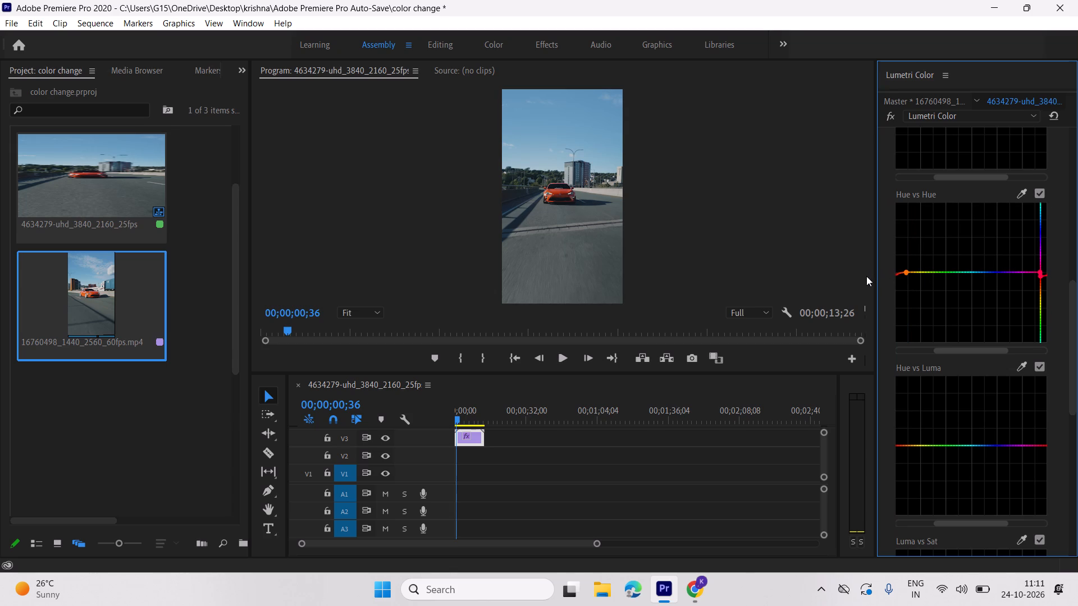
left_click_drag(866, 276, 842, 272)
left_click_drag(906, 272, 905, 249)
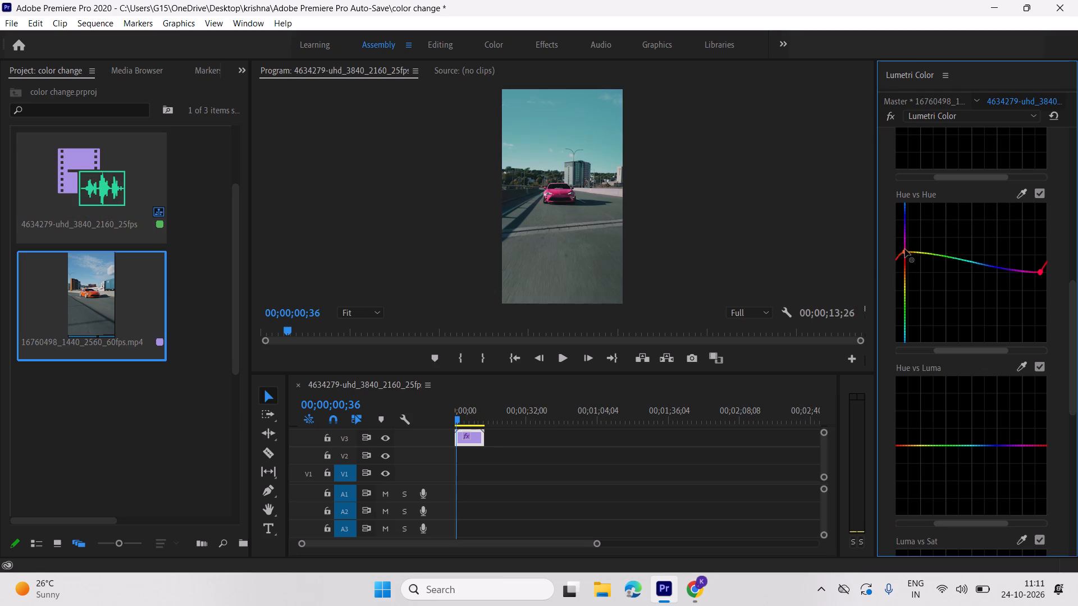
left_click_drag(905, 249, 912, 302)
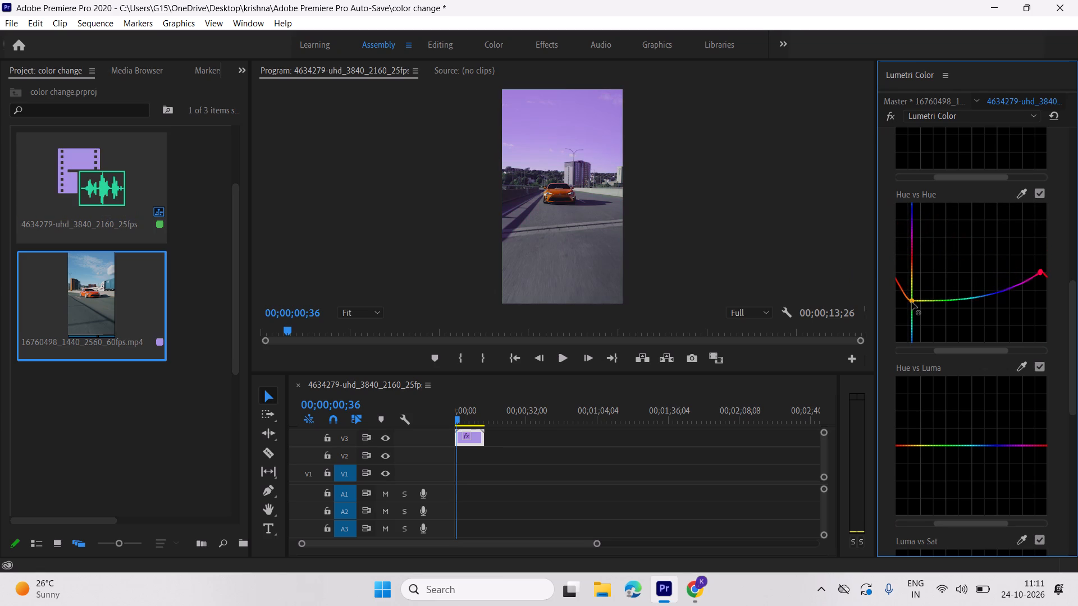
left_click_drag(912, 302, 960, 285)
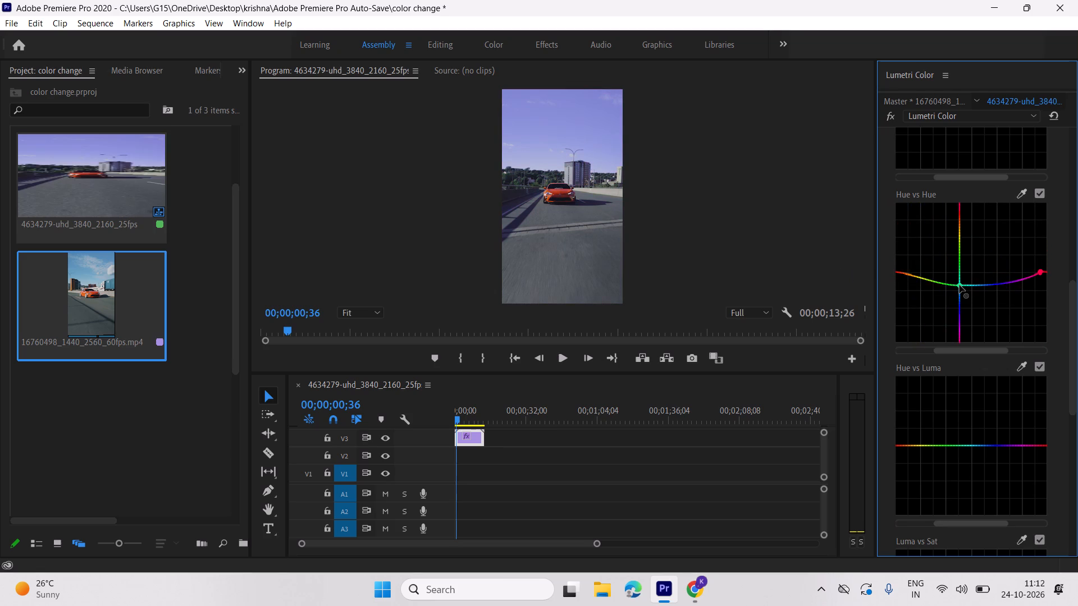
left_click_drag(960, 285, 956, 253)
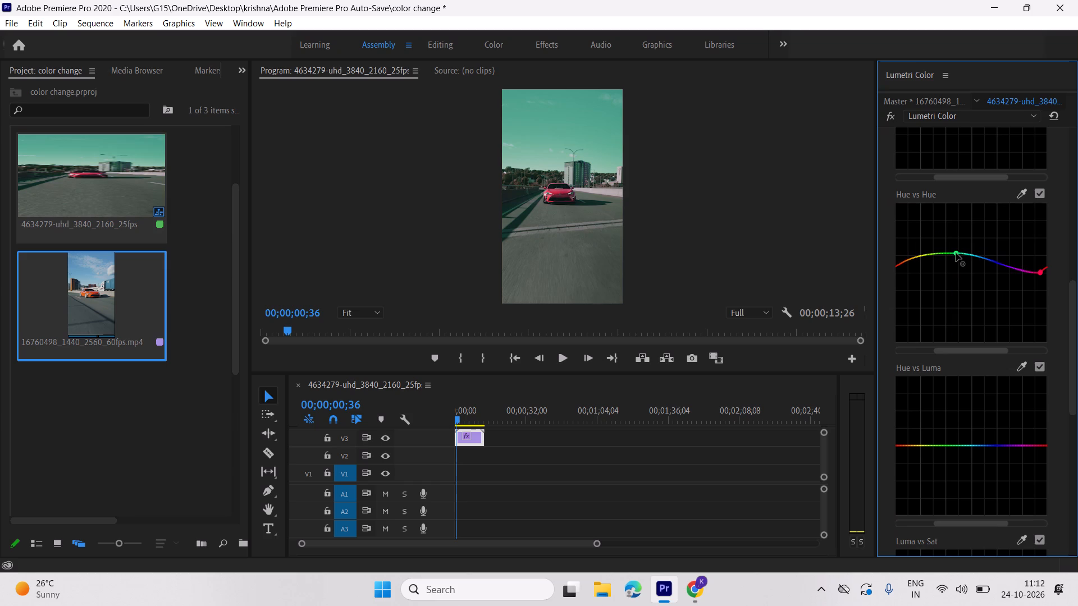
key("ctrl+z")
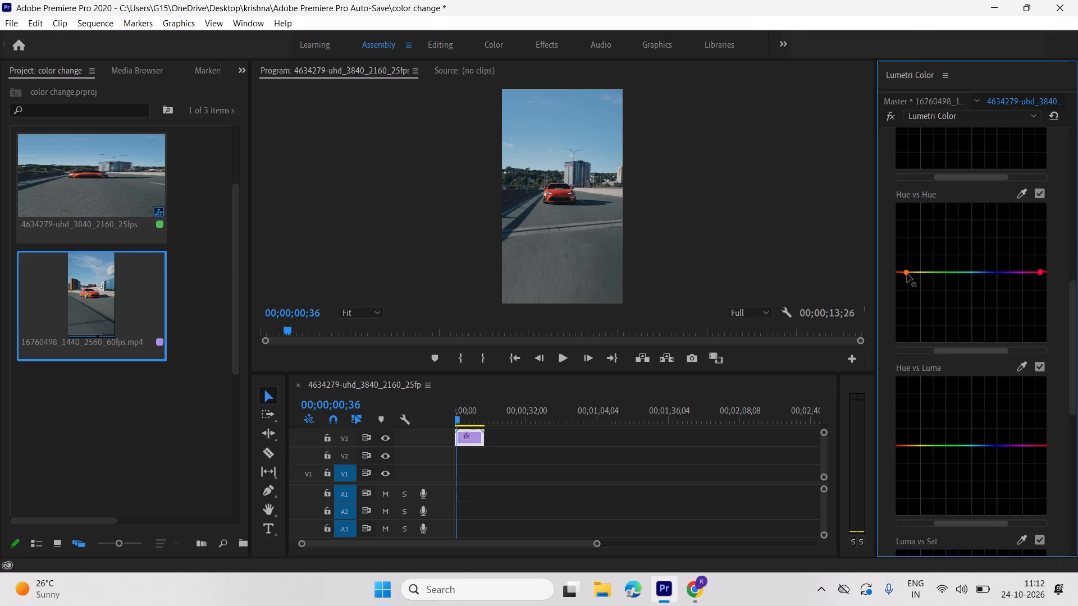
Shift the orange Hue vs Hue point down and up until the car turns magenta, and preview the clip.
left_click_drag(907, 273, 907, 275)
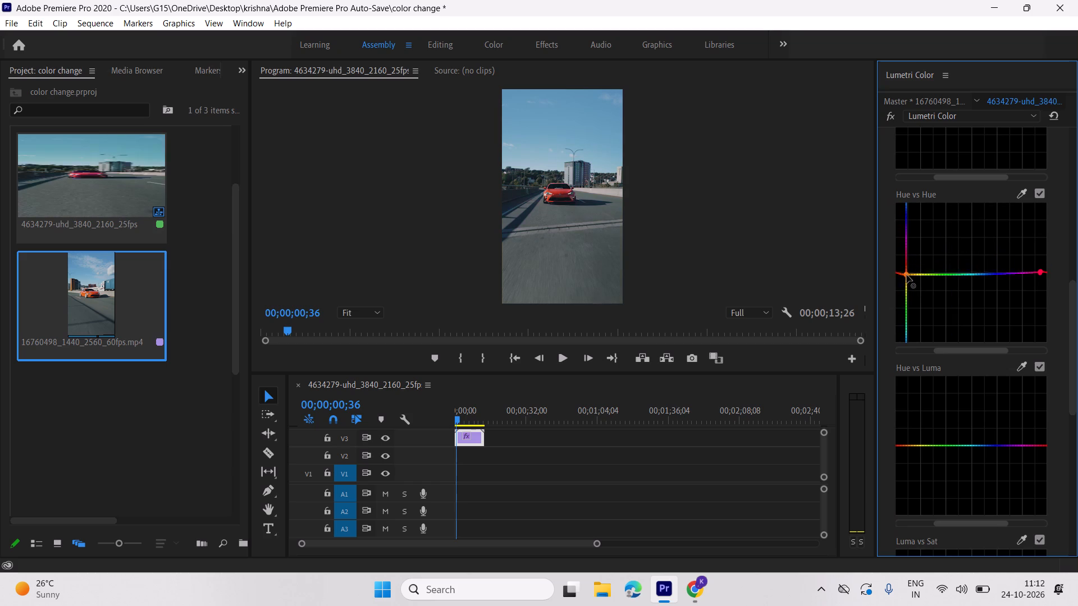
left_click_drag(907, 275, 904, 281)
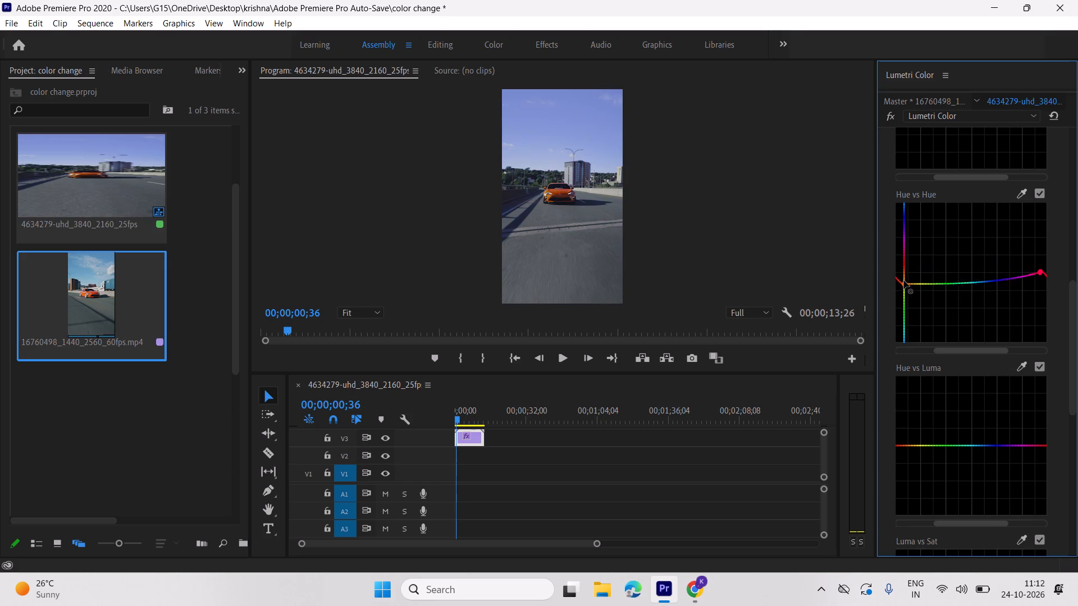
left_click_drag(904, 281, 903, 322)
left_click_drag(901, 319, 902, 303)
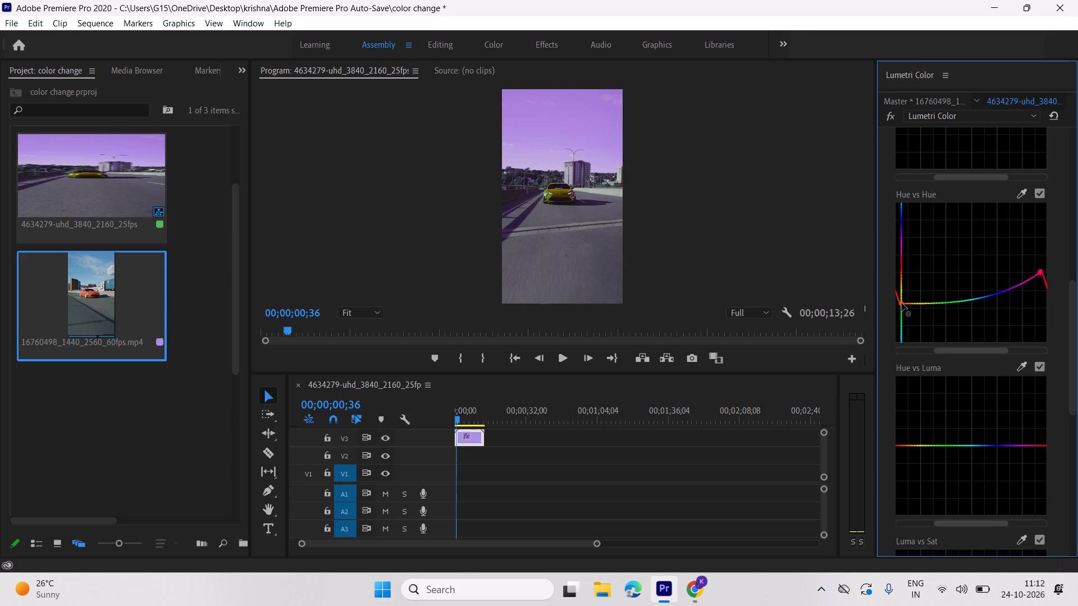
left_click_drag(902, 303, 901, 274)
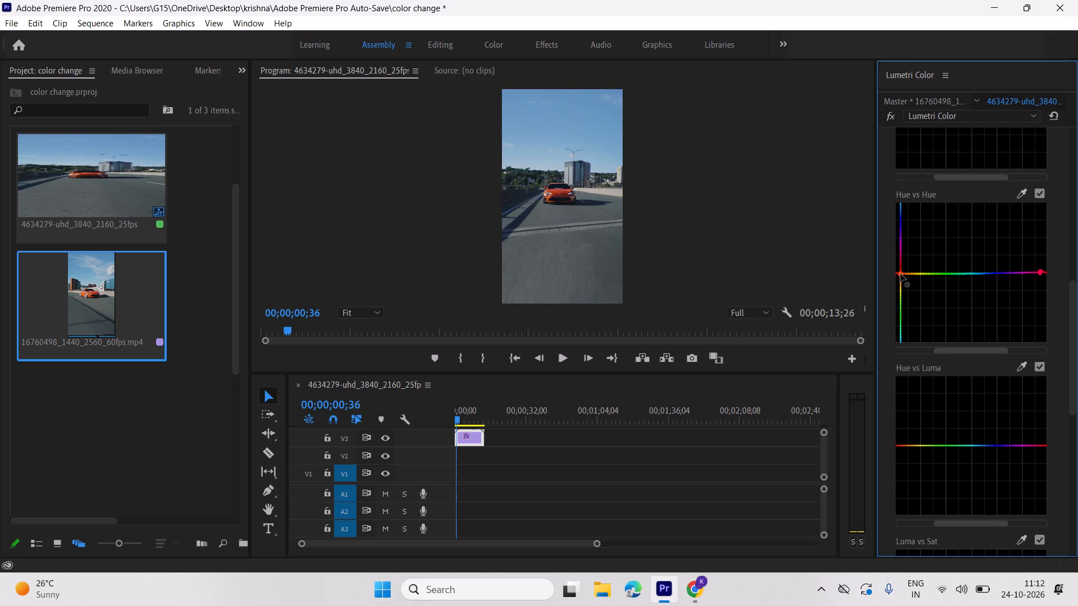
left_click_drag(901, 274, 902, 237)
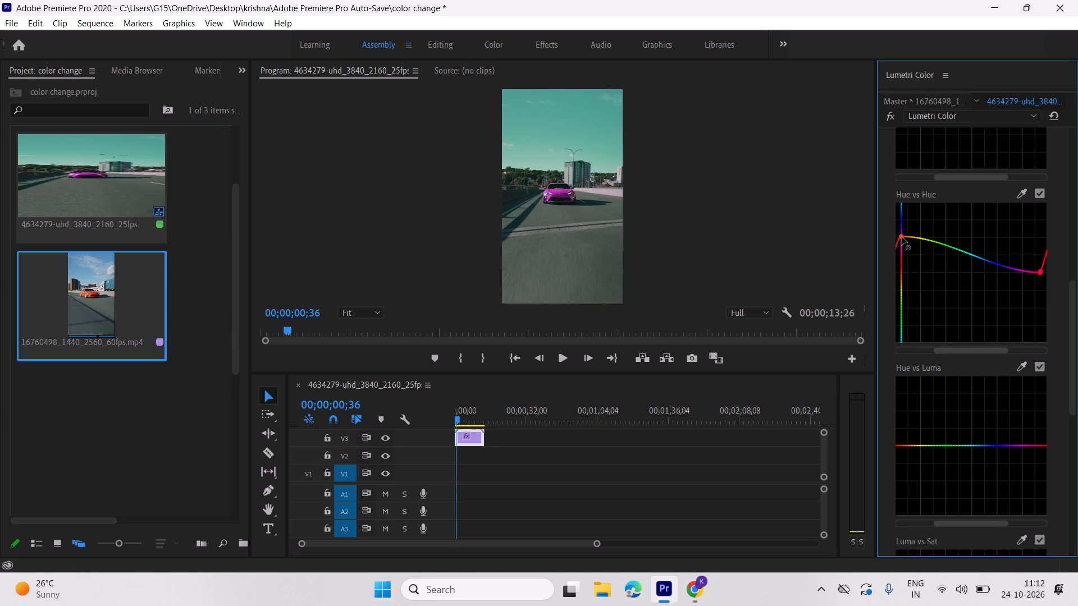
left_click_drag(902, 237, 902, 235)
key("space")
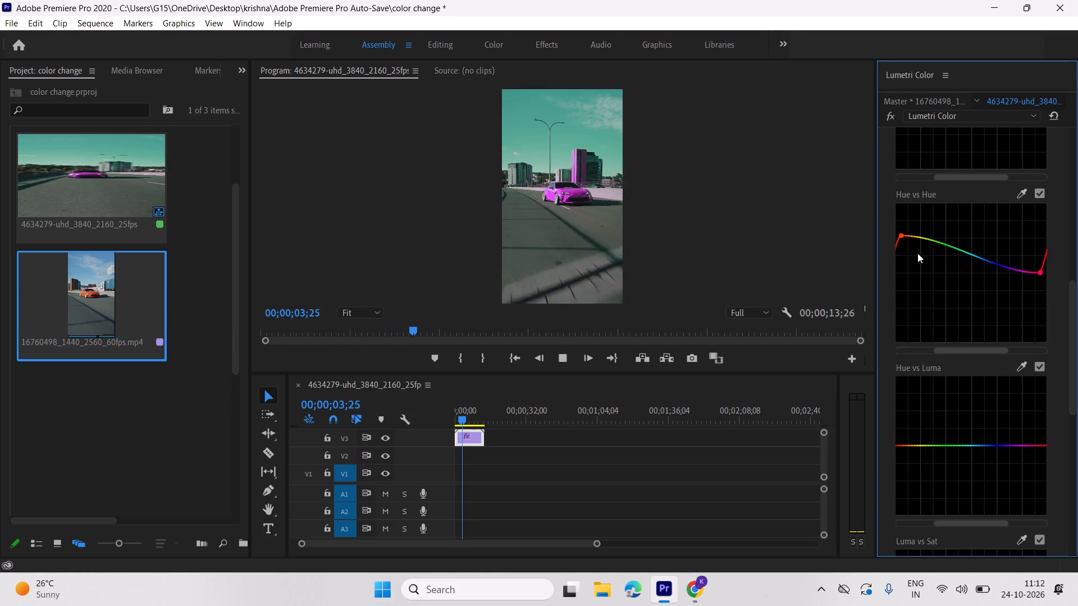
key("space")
Bring the orange Hue vs Hue point back to just above the curve's centre line.
left_click_drag(901, 235, 902, 273)
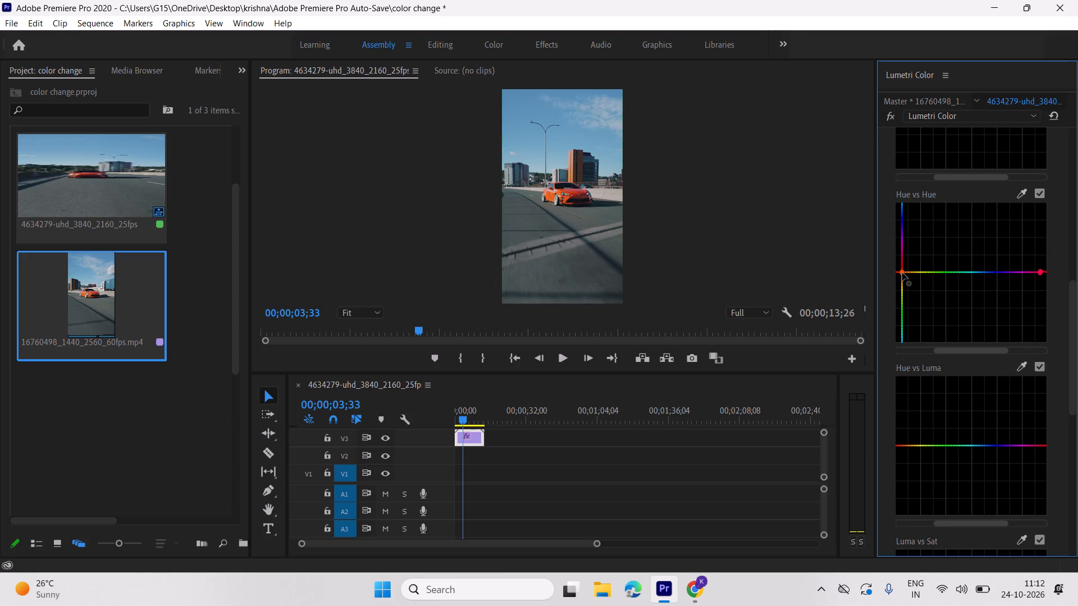
left_click_drag(902, 273, 902, 268)
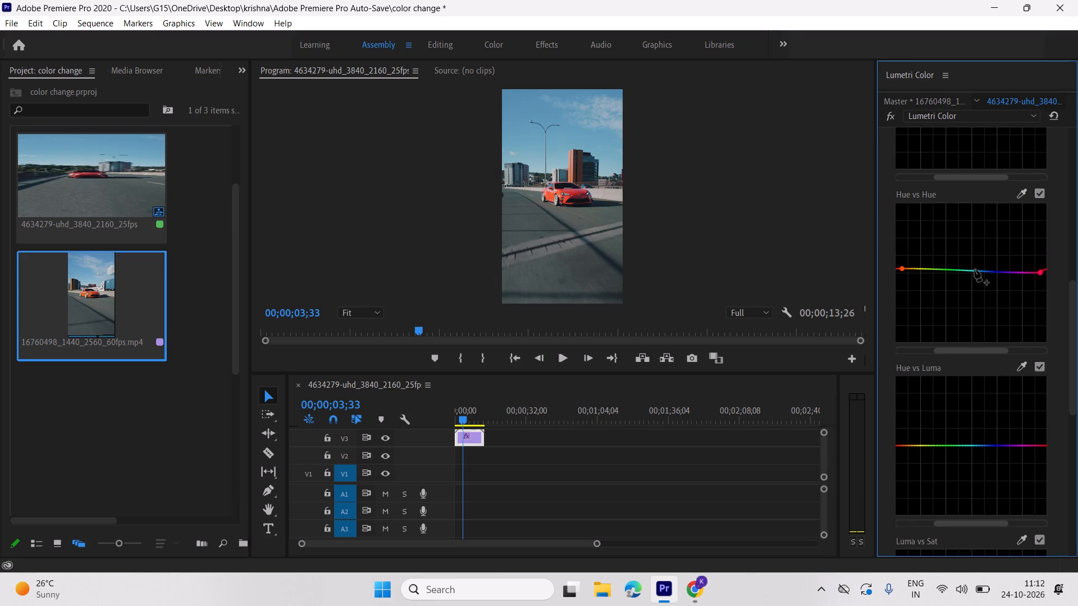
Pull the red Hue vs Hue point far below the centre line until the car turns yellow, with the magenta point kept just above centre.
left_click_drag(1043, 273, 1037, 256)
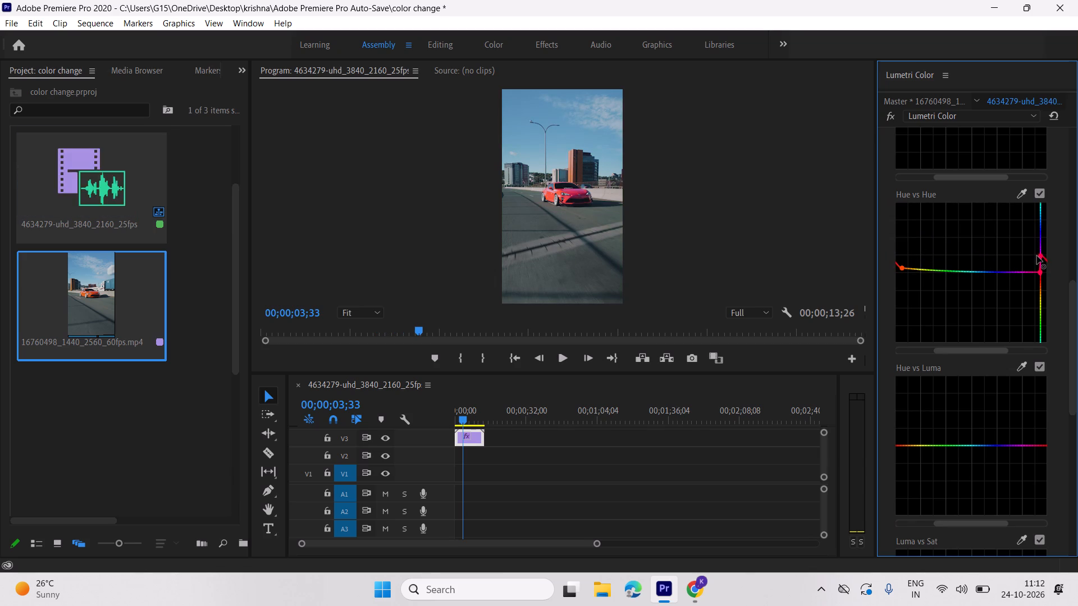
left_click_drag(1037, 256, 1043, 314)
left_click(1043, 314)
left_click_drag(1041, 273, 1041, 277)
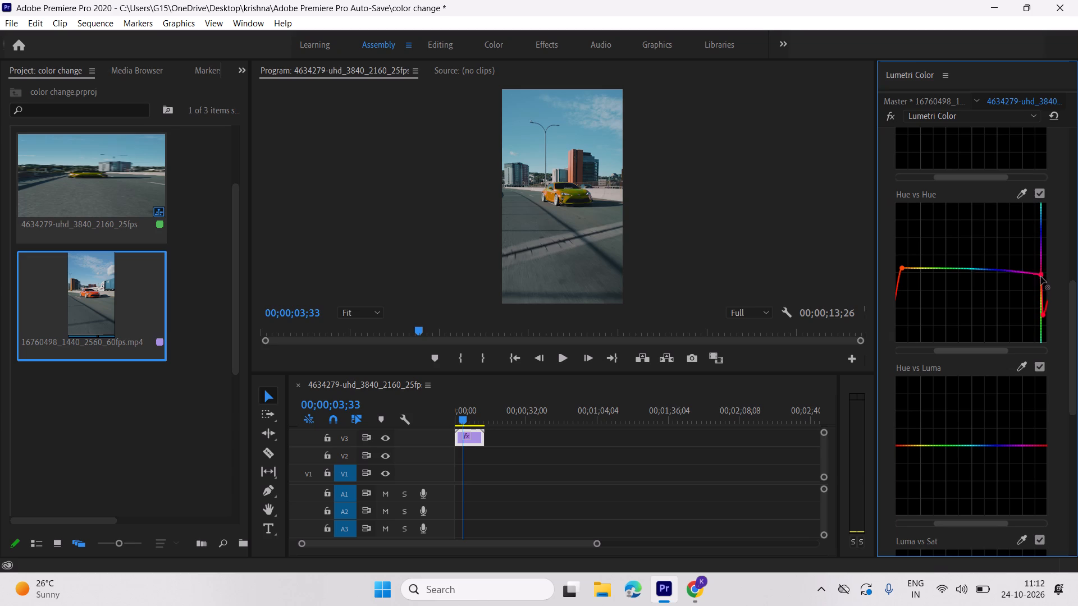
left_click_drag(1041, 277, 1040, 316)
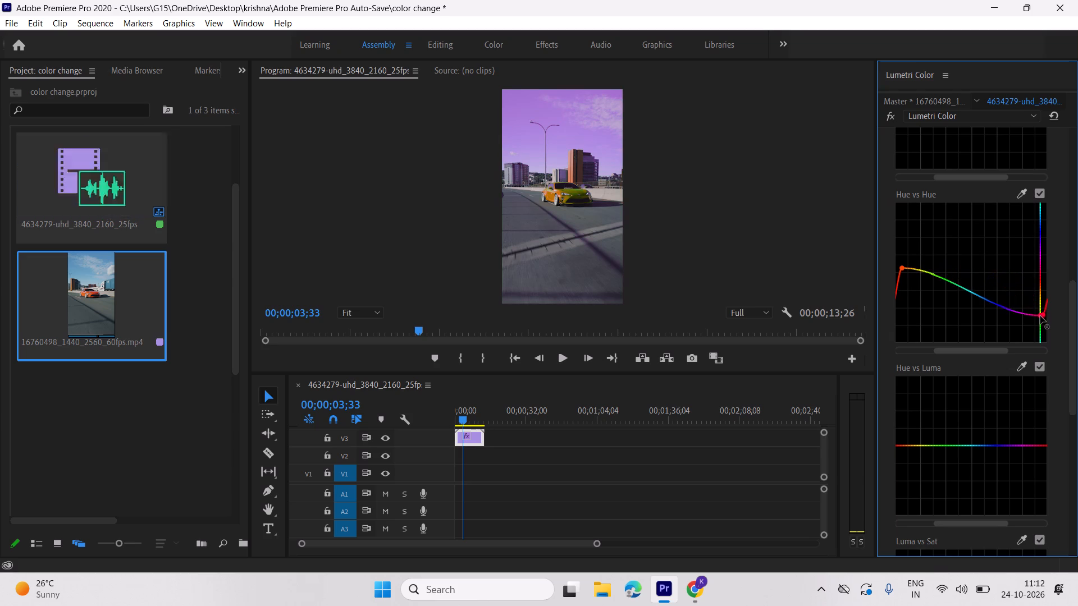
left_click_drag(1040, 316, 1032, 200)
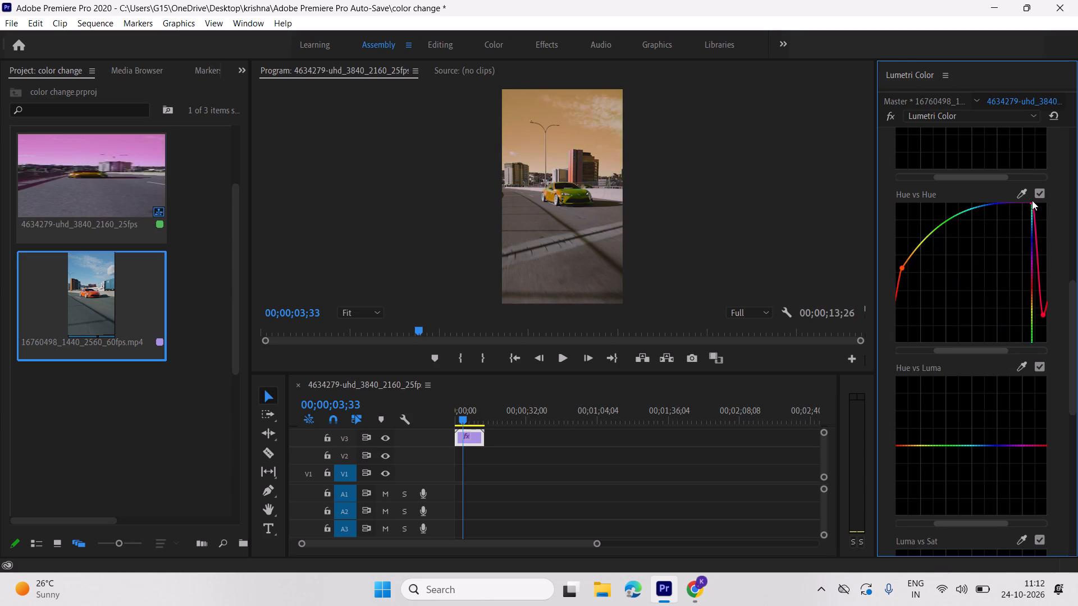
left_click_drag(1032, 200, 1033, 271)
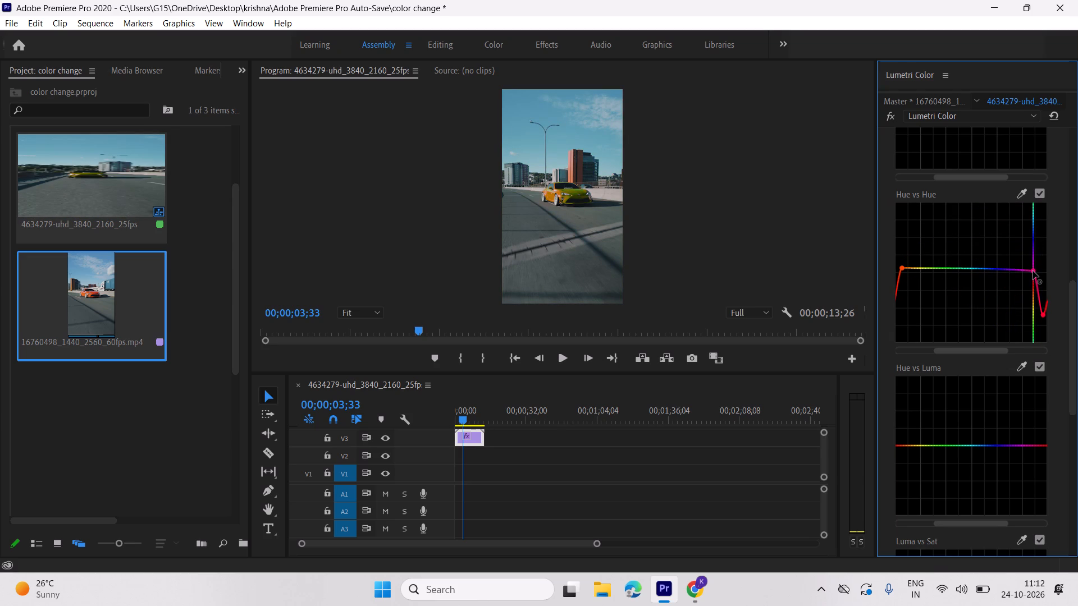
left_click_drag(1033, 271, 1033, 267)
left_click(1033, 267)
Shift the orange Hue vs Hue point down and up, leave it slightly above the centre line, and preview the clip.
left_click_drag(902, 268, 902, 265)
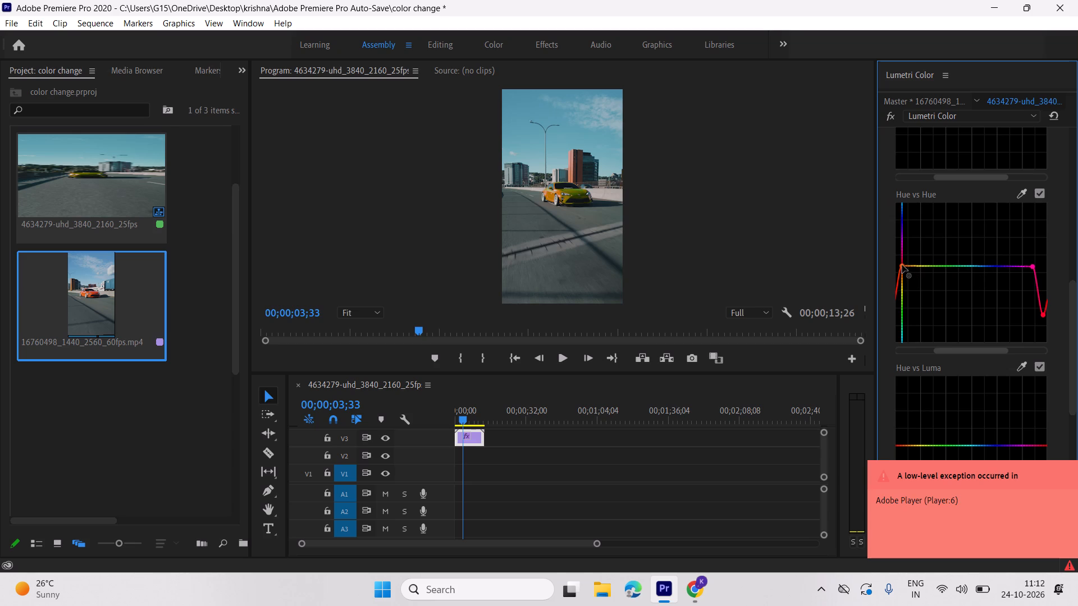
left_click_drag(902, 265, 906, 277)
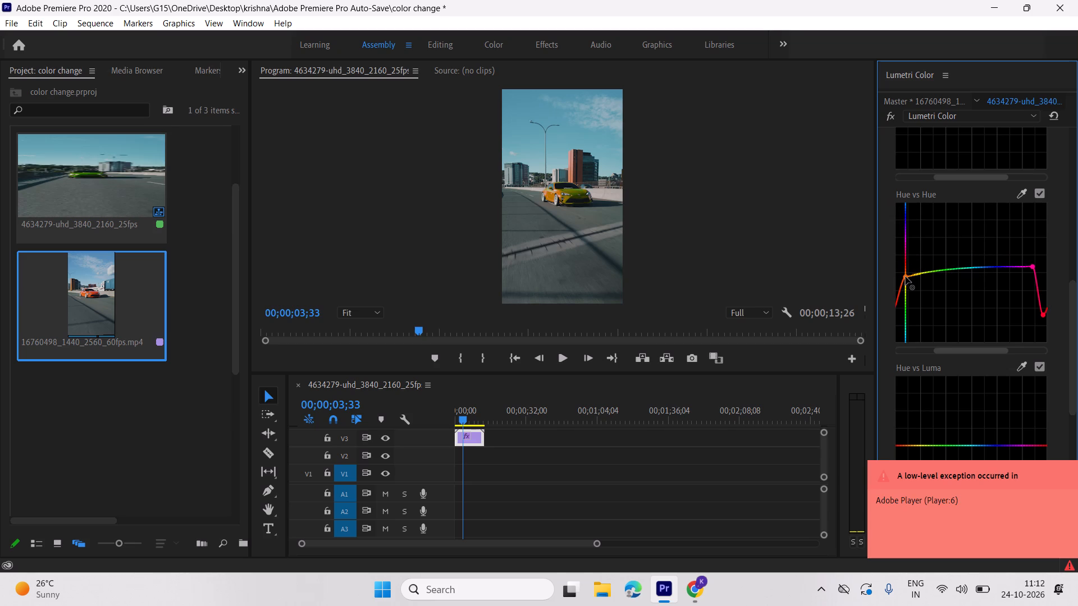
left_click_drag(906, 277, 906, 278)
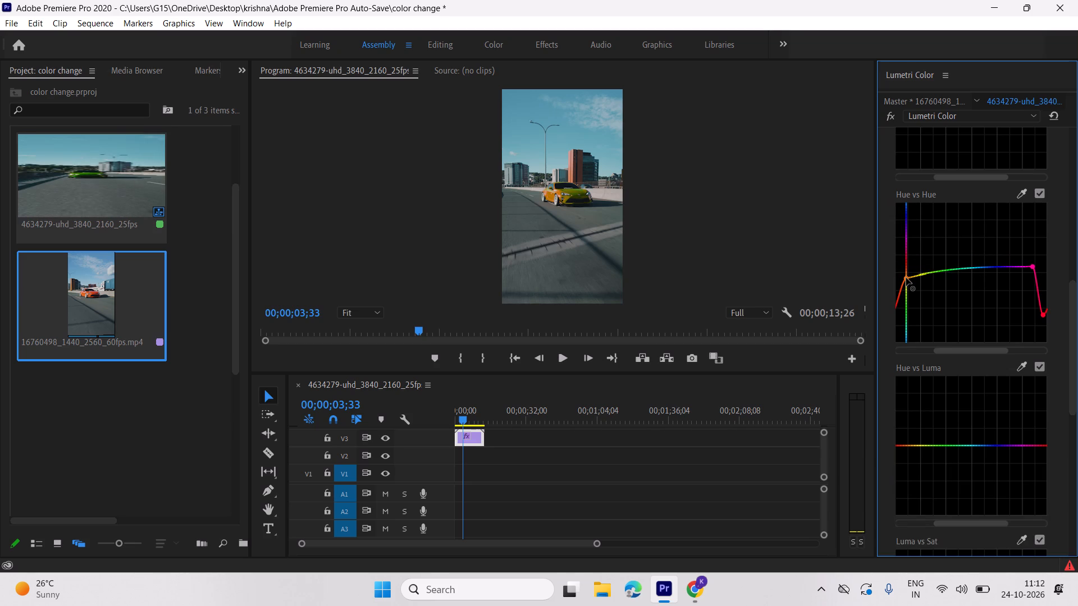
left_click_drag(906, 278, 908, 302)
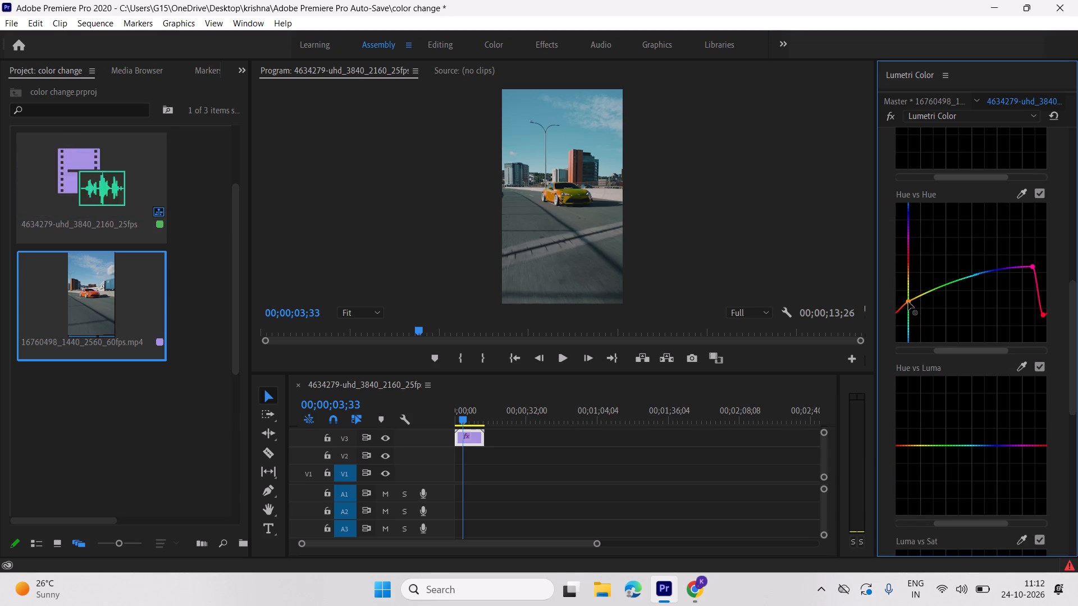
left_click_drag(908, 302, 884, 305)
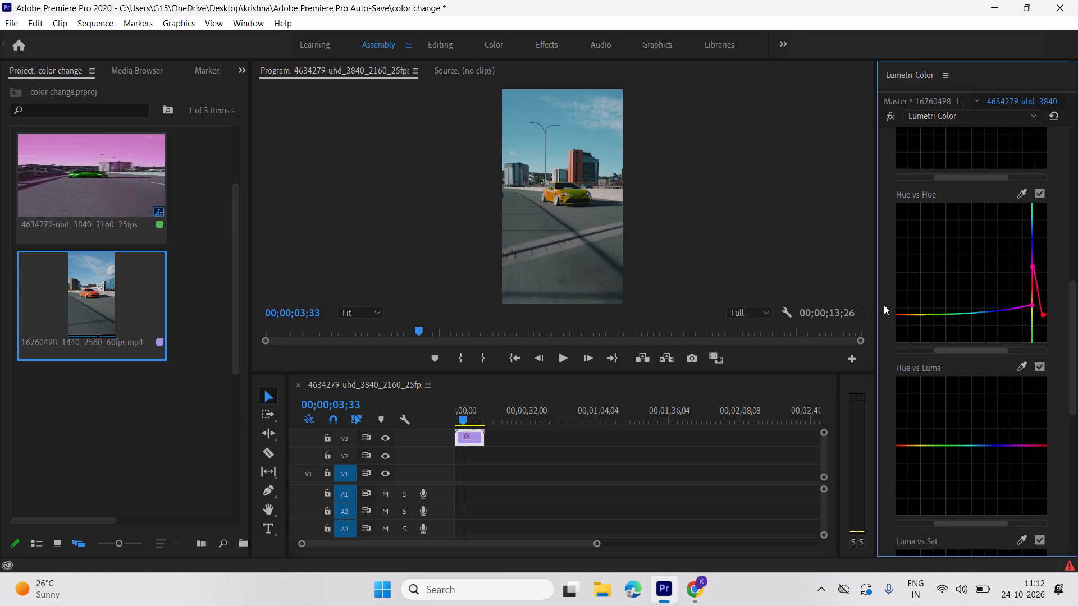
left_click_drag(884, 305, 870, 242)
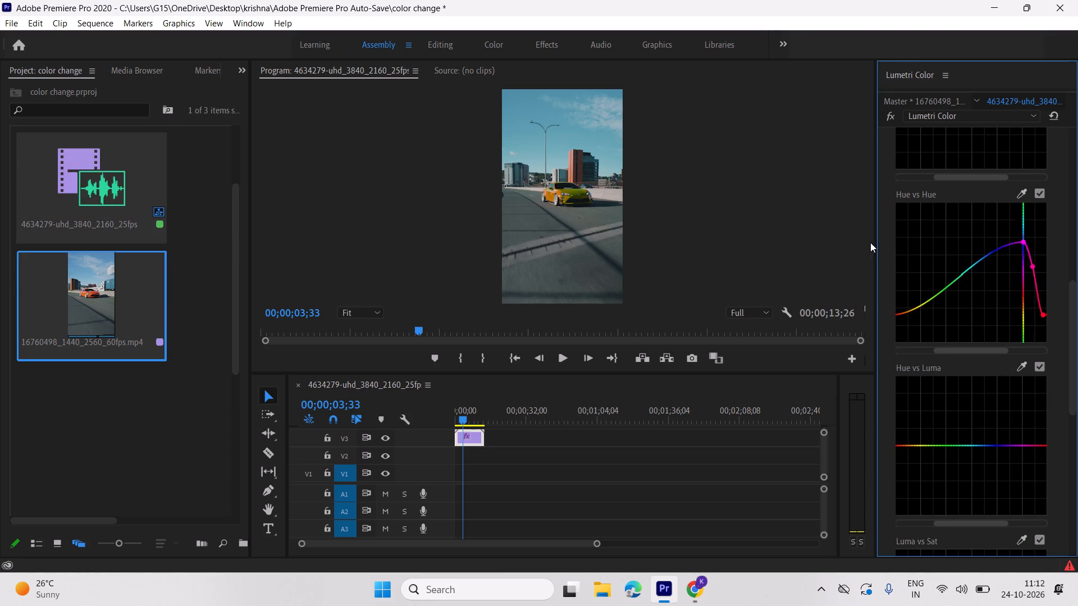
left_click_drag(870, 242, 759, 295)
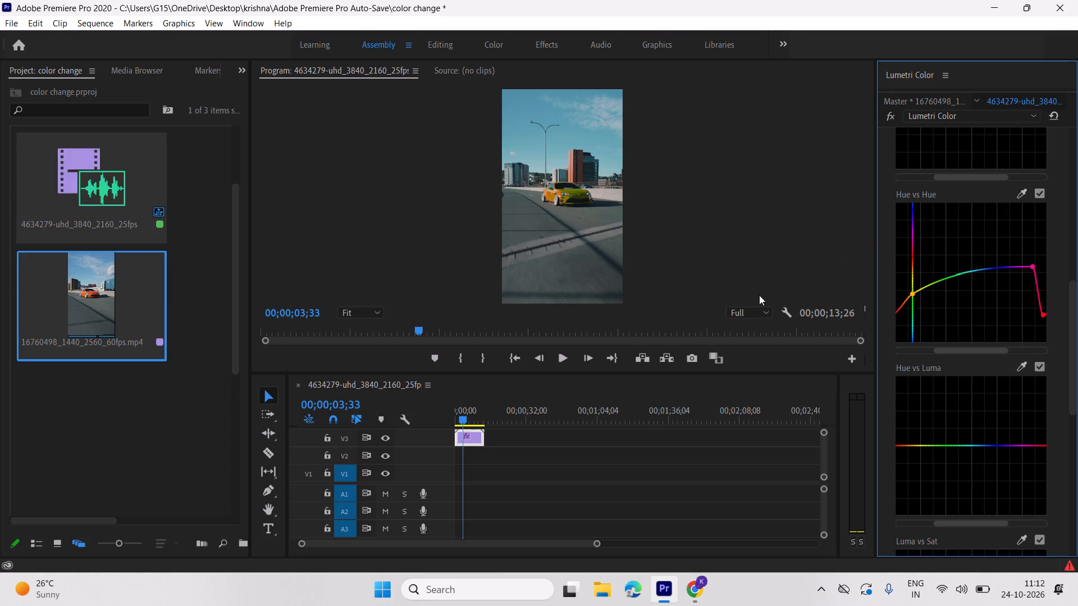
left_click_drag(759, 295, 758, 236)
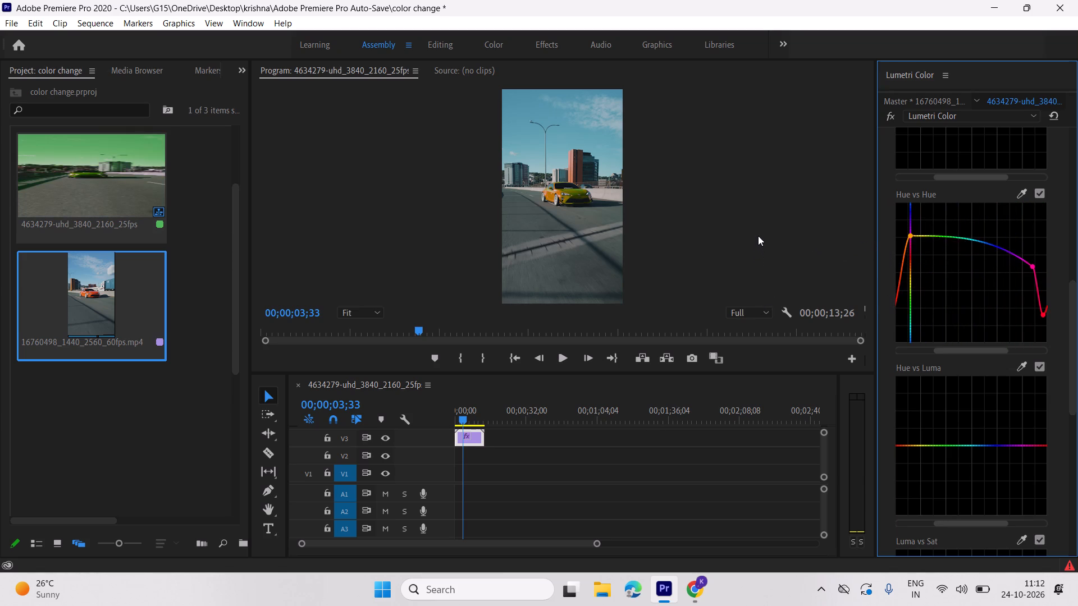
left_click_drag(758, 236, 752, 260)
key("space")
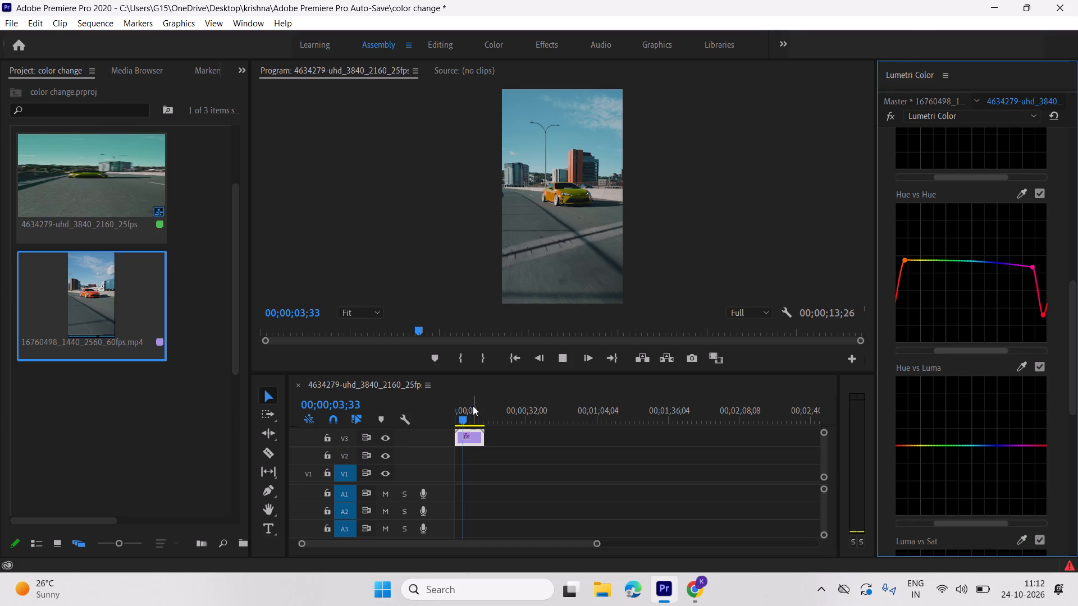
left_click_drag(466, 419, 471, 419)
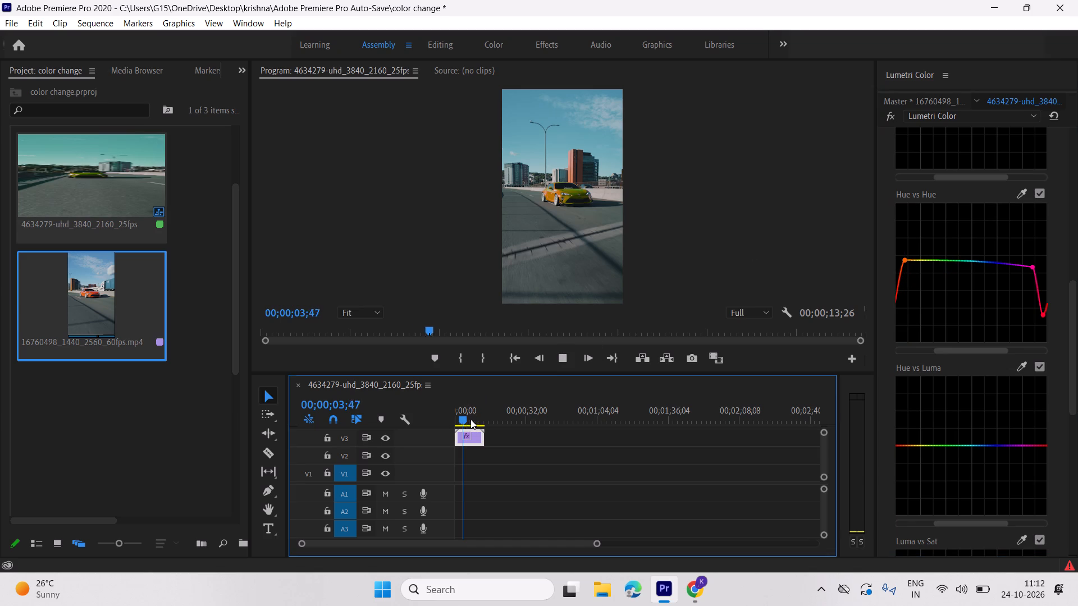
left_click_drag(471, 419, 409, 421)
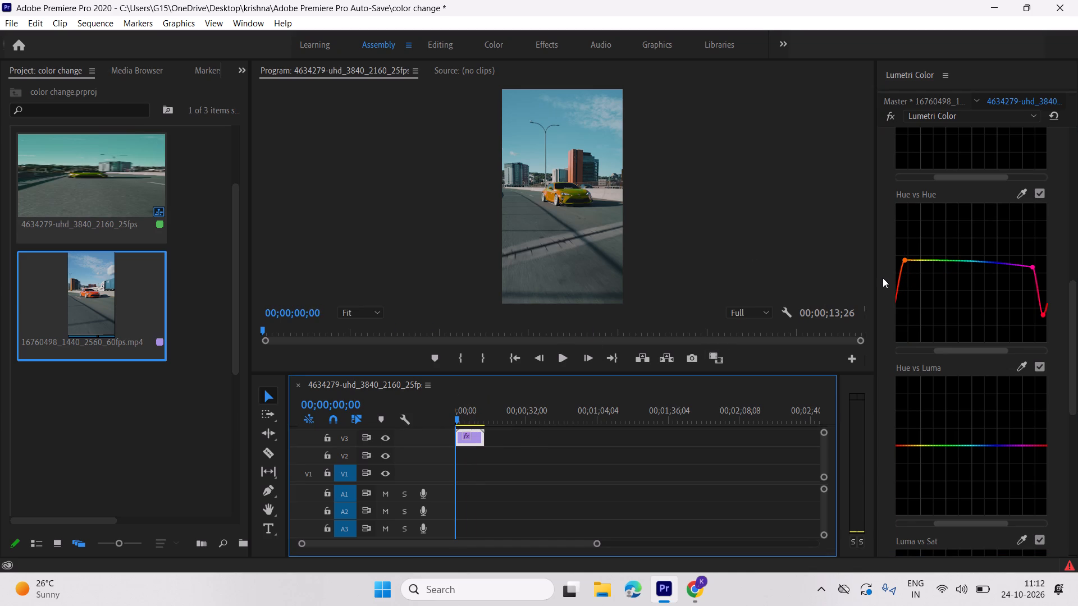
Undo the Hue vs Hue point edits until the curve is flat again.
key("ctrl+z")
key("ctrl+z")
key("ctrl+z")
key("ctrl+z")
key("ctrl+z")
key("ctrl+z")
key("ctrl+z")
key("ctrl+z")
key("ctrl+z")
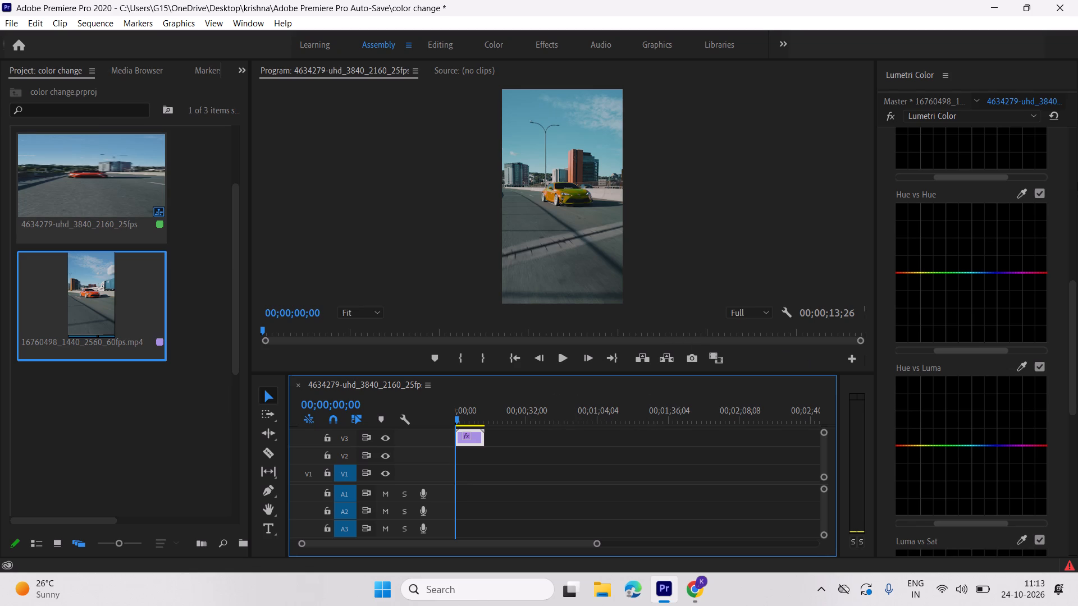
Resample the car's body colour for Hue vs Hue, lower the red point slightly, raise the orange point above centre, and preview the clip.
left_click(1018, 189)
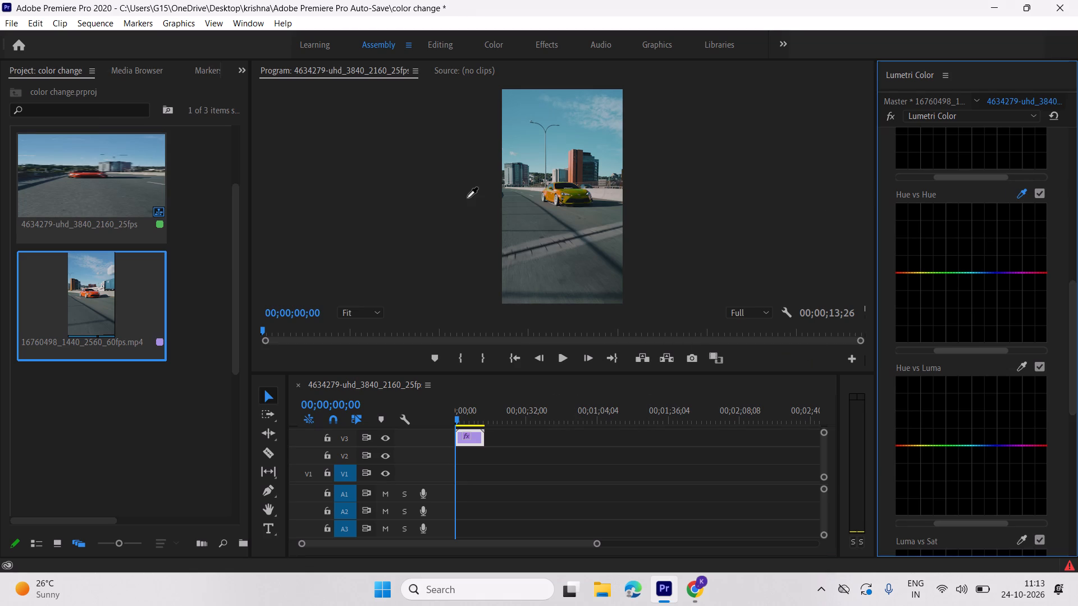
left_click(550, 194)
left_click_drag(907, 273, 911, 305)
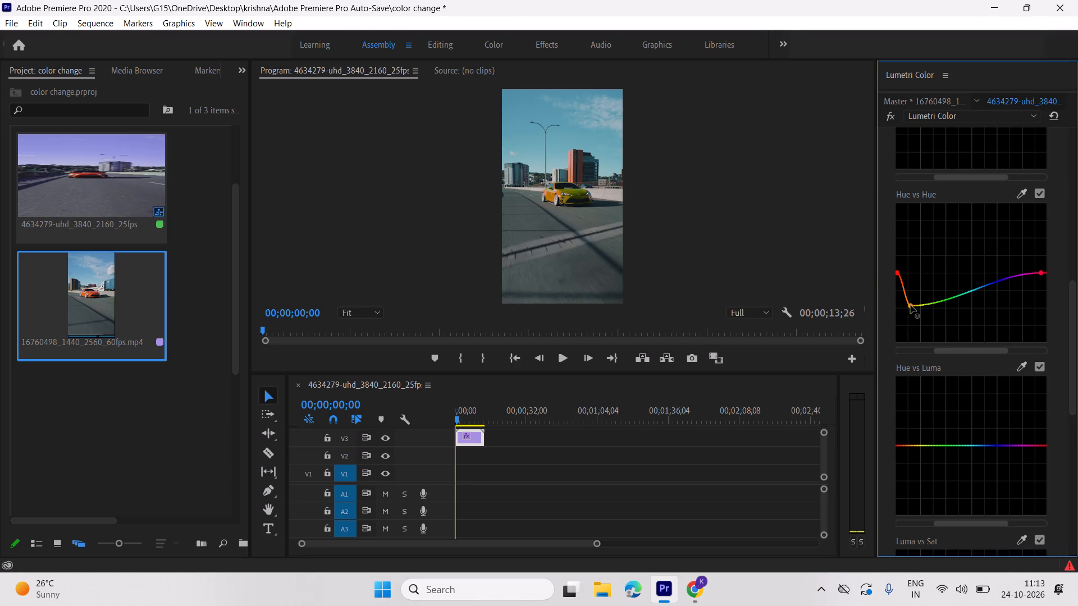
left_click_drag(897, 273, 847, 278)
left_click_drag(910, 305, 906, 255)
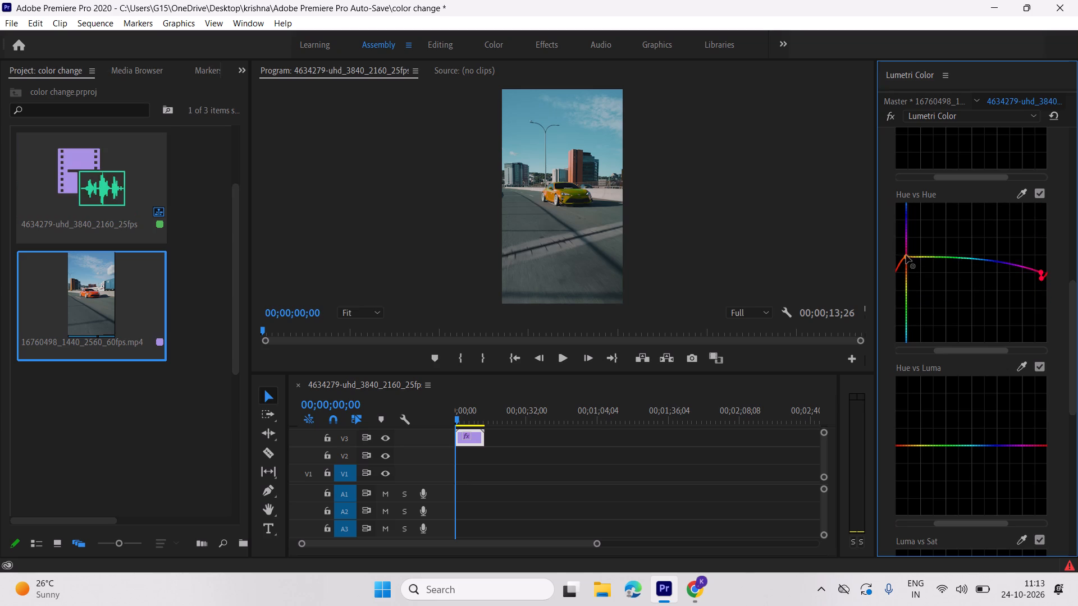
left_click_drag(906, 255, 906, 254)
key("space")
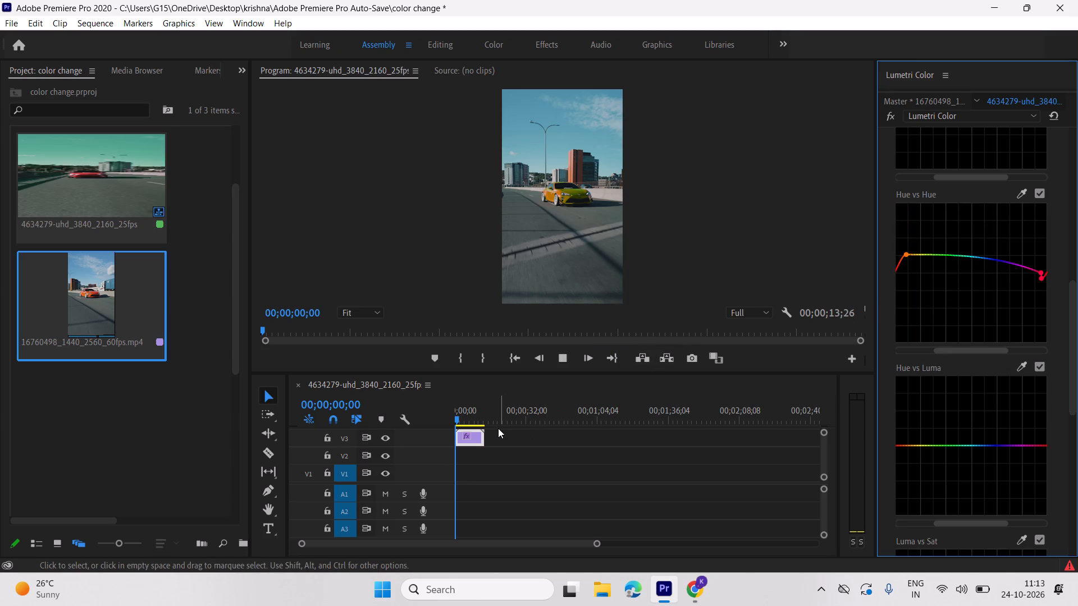
Replace the graded car clip on V3 with a fresh copy of 16760498_1440_2560_60fps.mp4 at the start of the track.
key("Delete")
left_click(467, 434)
key("Delete")
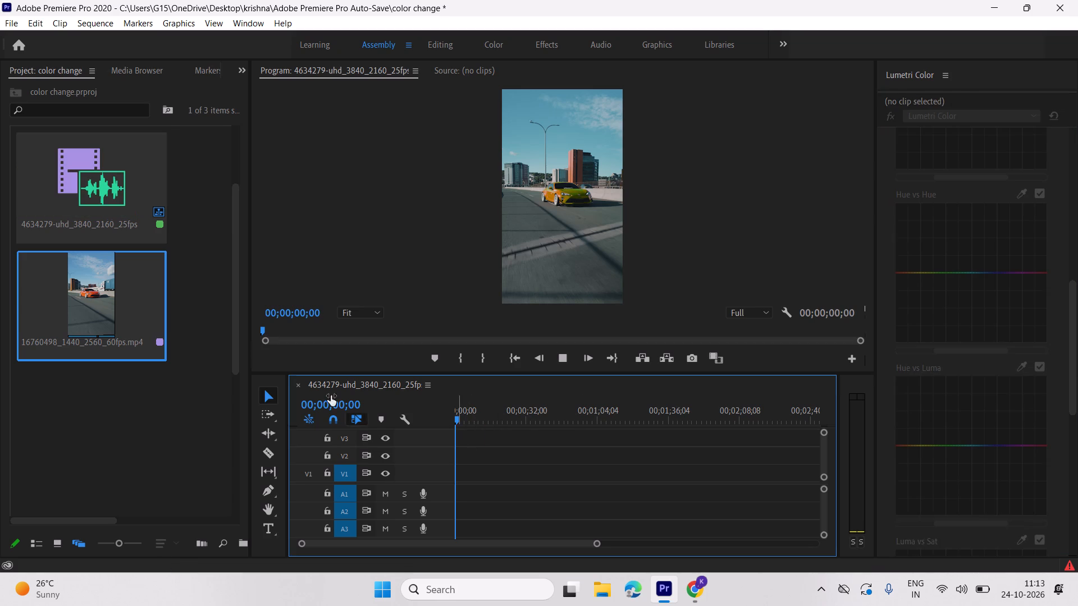
left_click_drag(103, 318, 447, 443)
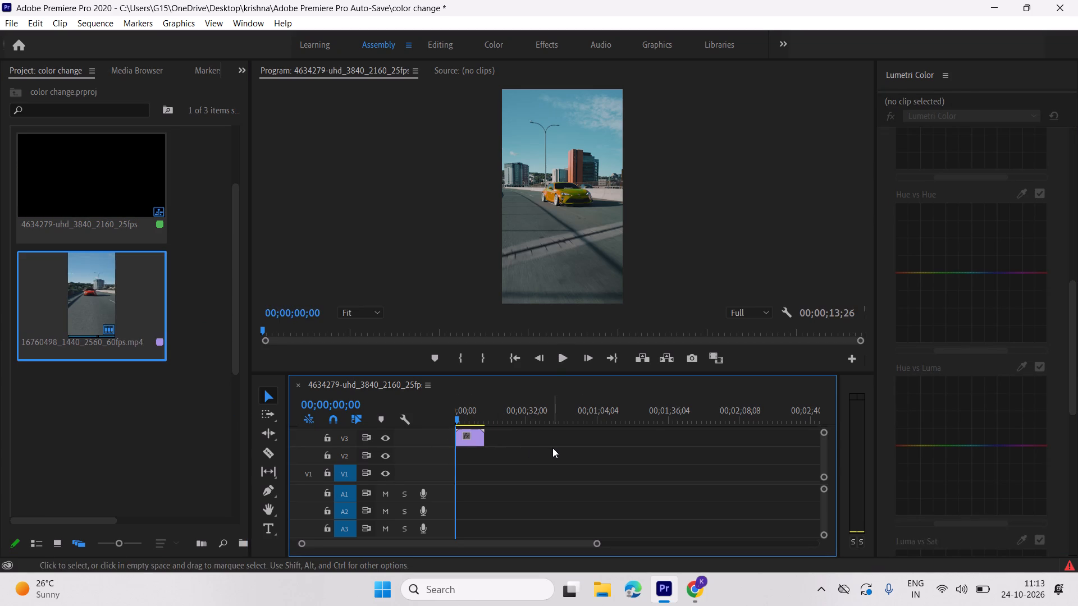
Play the new clip, move the playhead to 00;00;06;57, and sample the car's body colour for the V3 clip's Hue vs Hue curve.
key("space")
left_click_drag(556, 484, 526, 470)
left_click_drag(455, 421, 470, 425)
left_click_drag(514, 466, 478, 441)
left_click(476, 439)
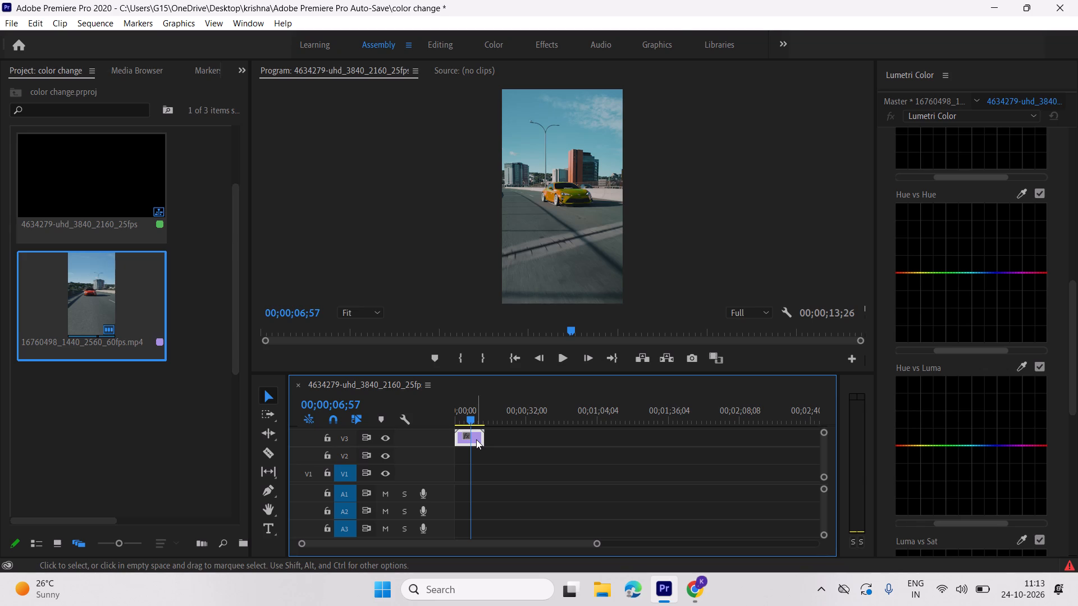
right_click(476, 439)
left_click(477, 439)
left_click(470, 438)
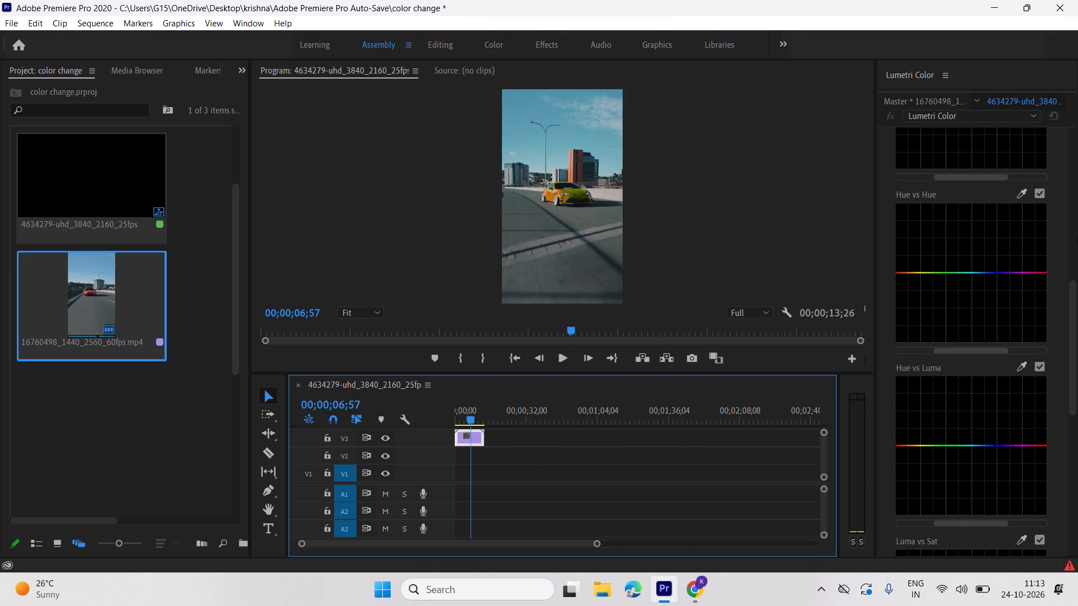
left_click(1026, 194)
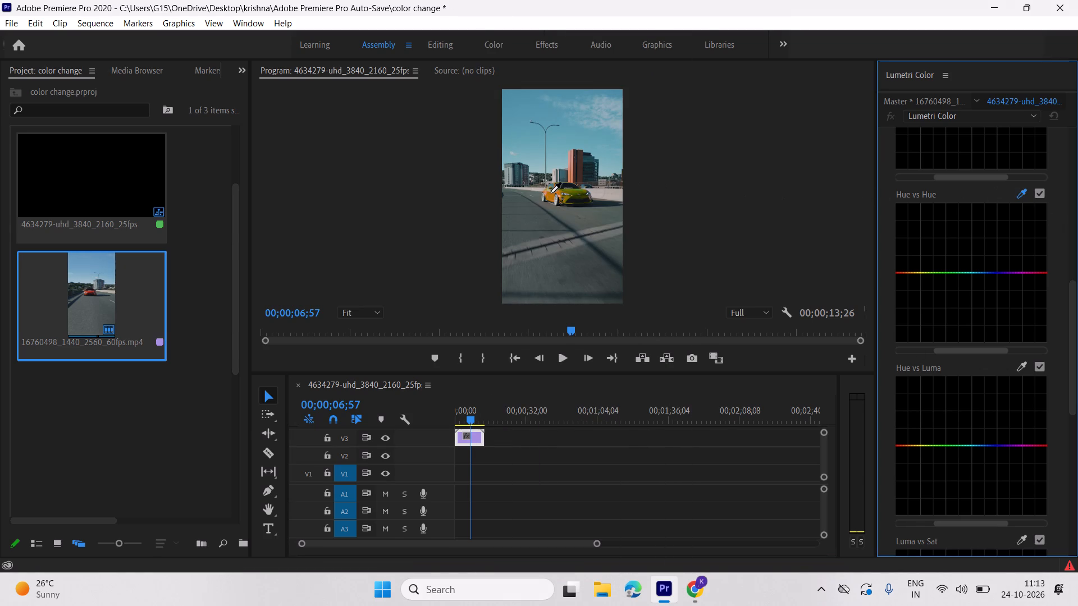
left_click(550, 199)
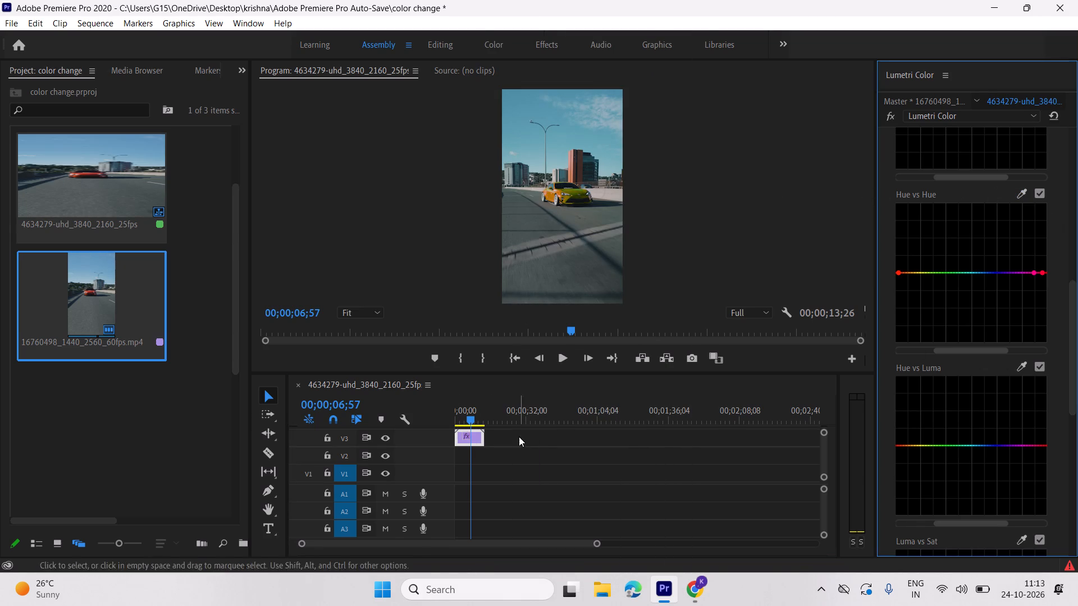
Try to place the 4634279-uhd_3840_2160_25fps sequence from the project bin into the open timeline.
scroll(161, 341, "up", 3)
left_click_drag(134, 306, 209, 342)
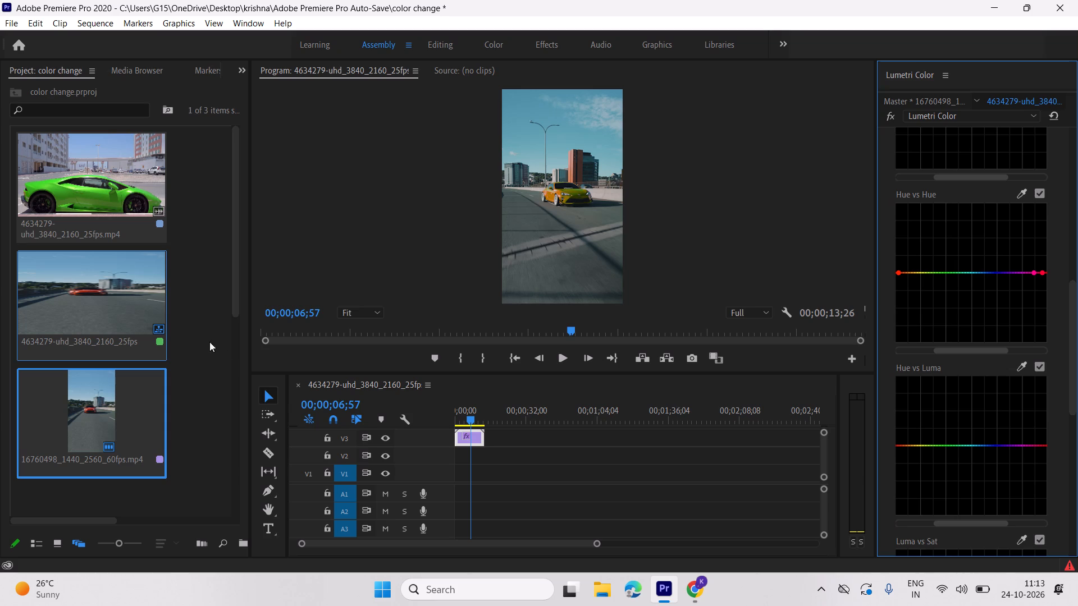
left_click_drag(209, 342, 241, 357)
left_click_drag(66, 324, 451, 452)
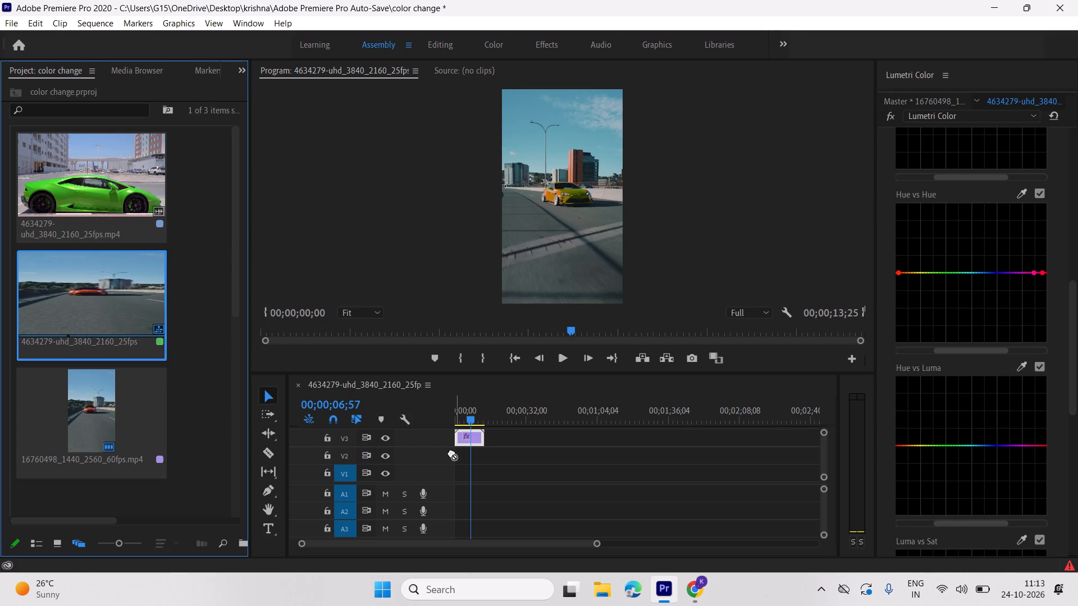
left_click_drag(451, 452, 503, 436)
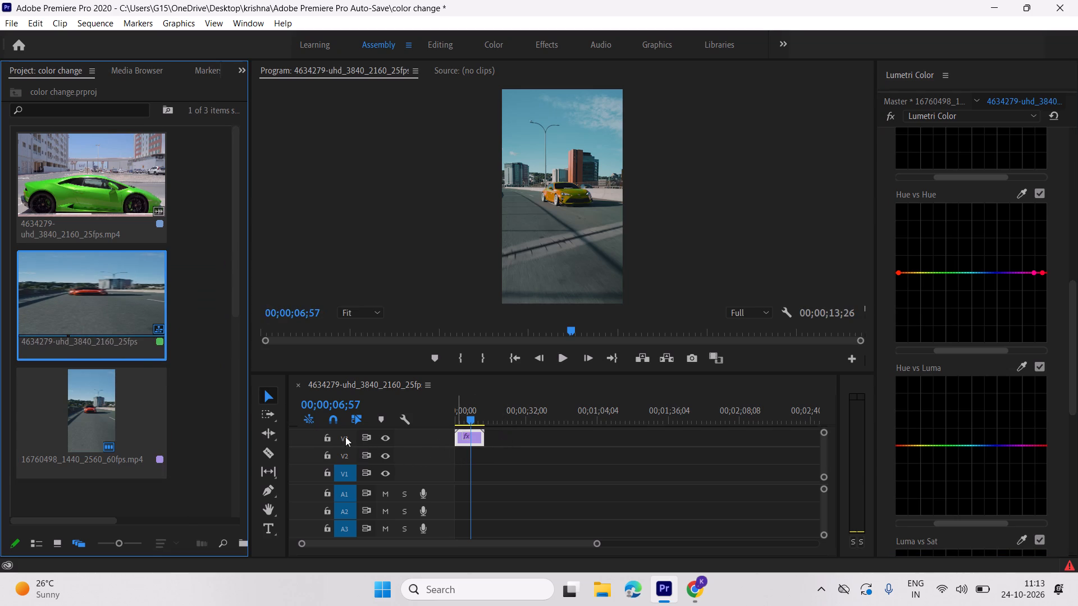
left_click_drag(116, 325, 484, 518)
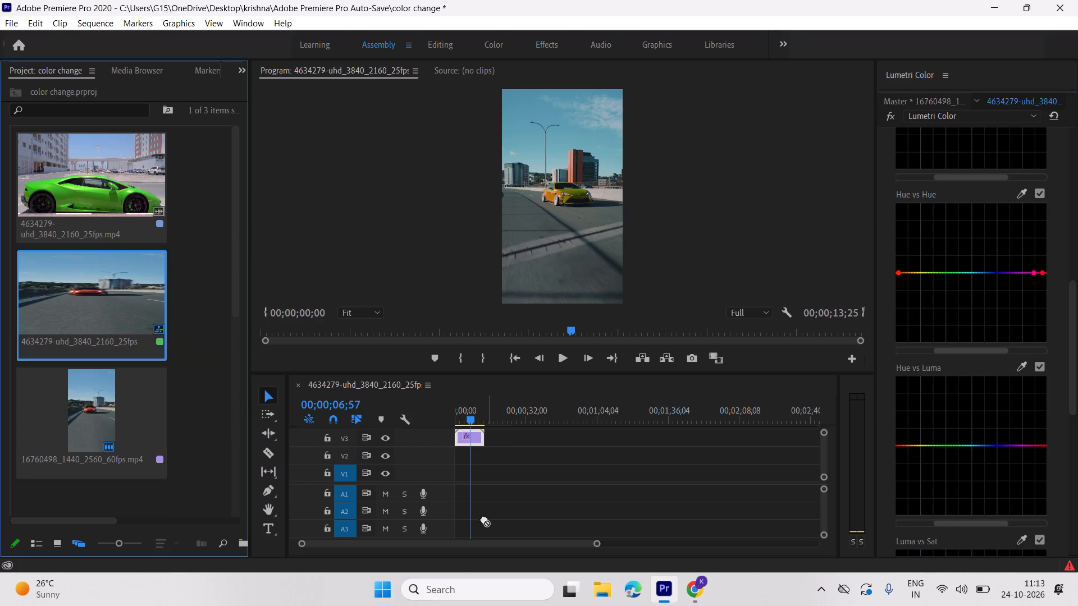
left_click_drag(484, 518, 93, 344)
Scrub back and forth through the V3 clip to check the car's colour in the preview.
left_click(471, 439)
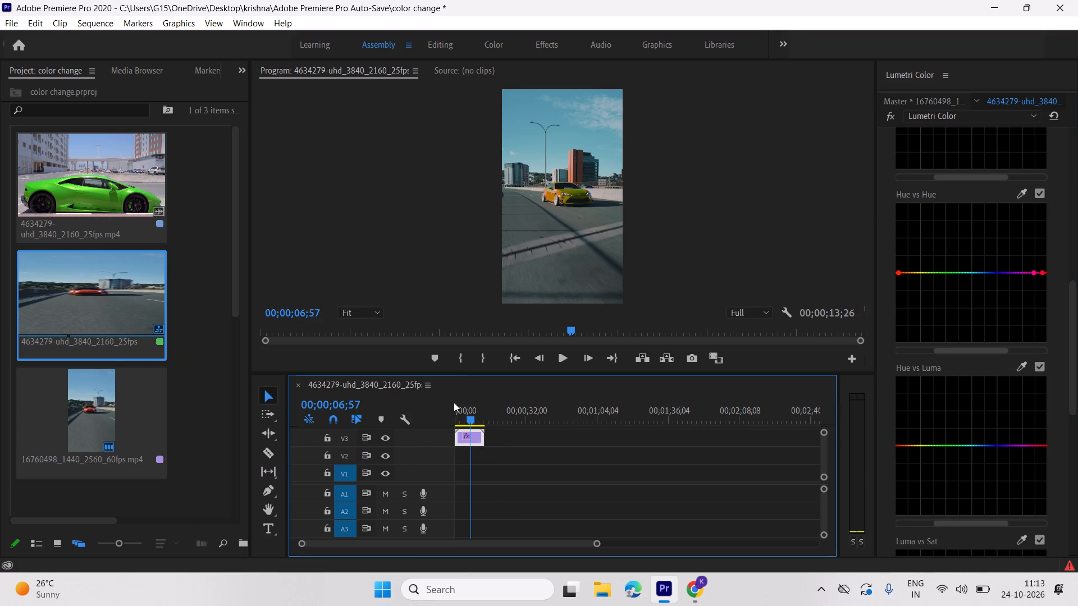
left_click_drag(471, 417, 464, 430)
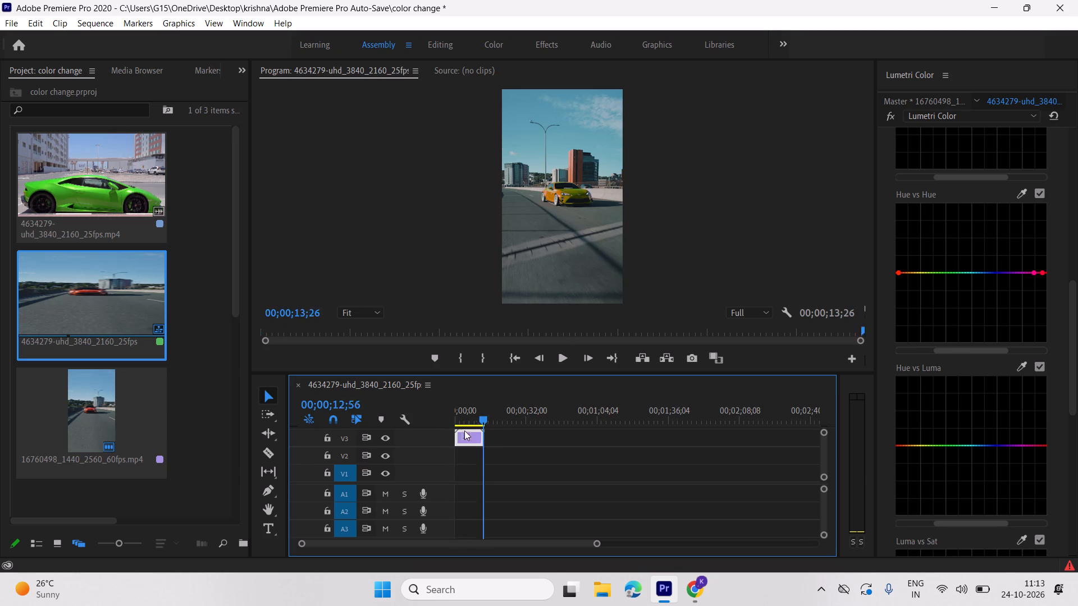
left_click_drag(464, 430, 476, 437)
left_click_drag(522, 456, 479, 438)
left_click(472, 417)
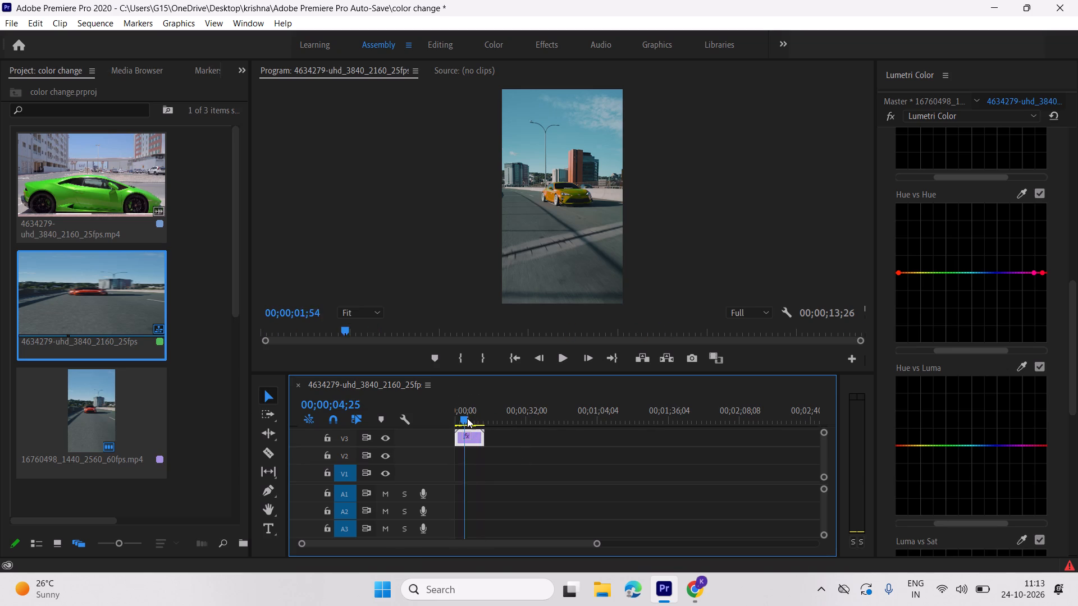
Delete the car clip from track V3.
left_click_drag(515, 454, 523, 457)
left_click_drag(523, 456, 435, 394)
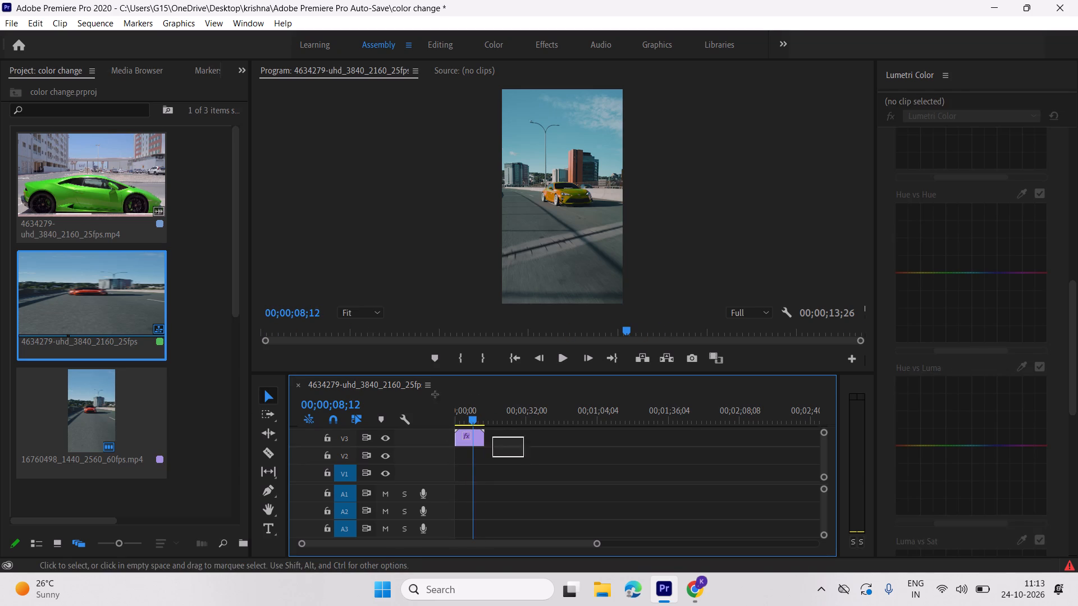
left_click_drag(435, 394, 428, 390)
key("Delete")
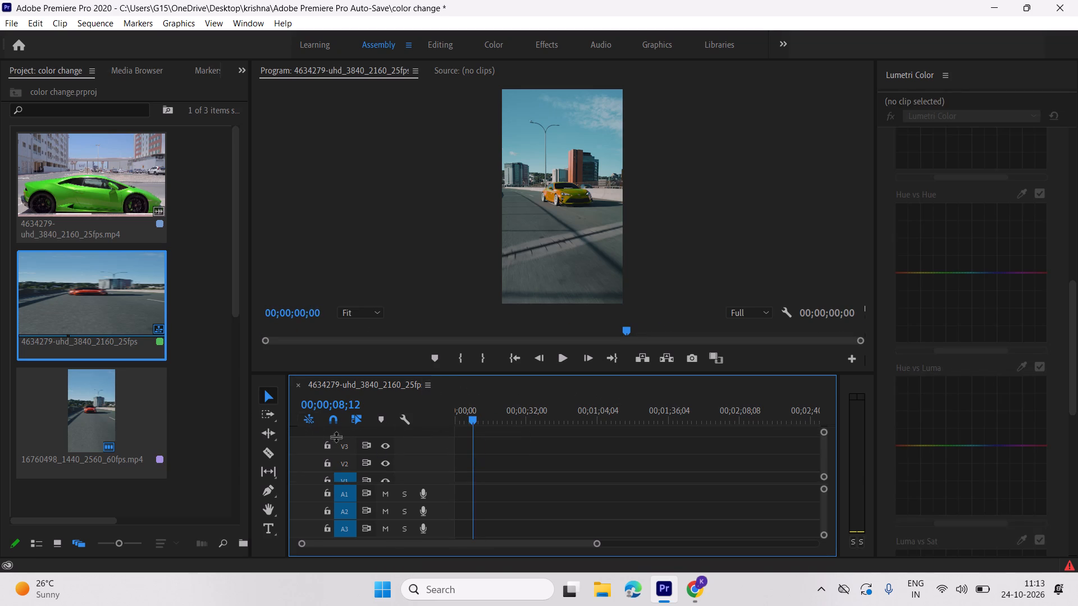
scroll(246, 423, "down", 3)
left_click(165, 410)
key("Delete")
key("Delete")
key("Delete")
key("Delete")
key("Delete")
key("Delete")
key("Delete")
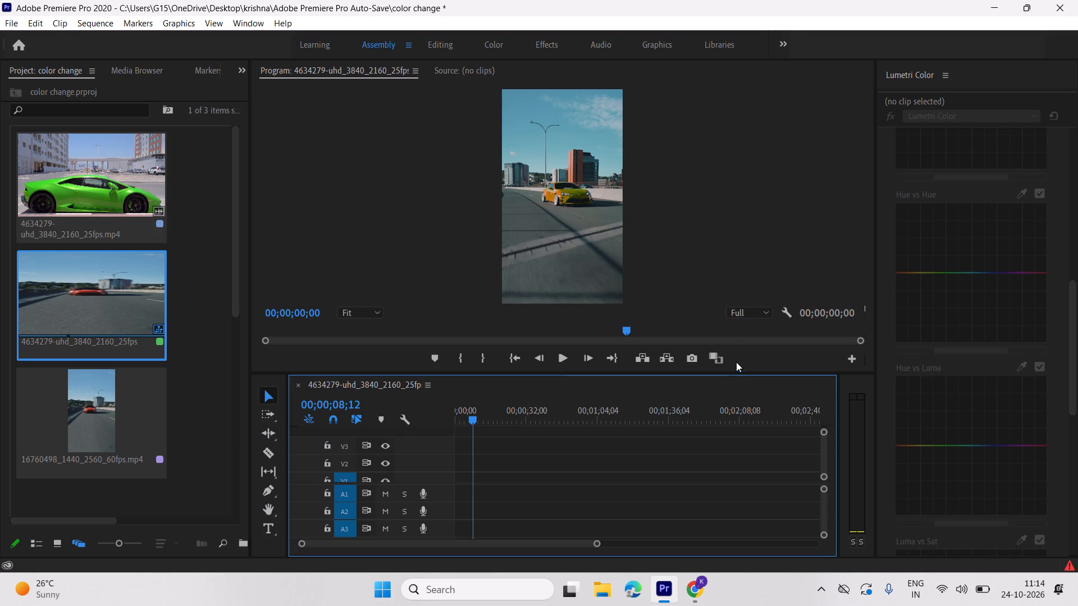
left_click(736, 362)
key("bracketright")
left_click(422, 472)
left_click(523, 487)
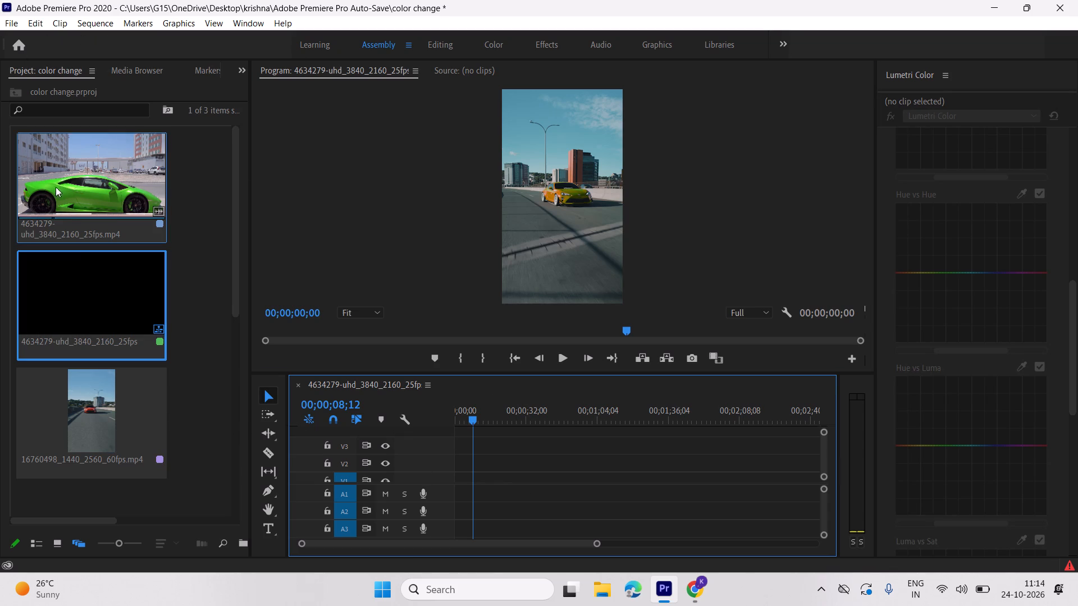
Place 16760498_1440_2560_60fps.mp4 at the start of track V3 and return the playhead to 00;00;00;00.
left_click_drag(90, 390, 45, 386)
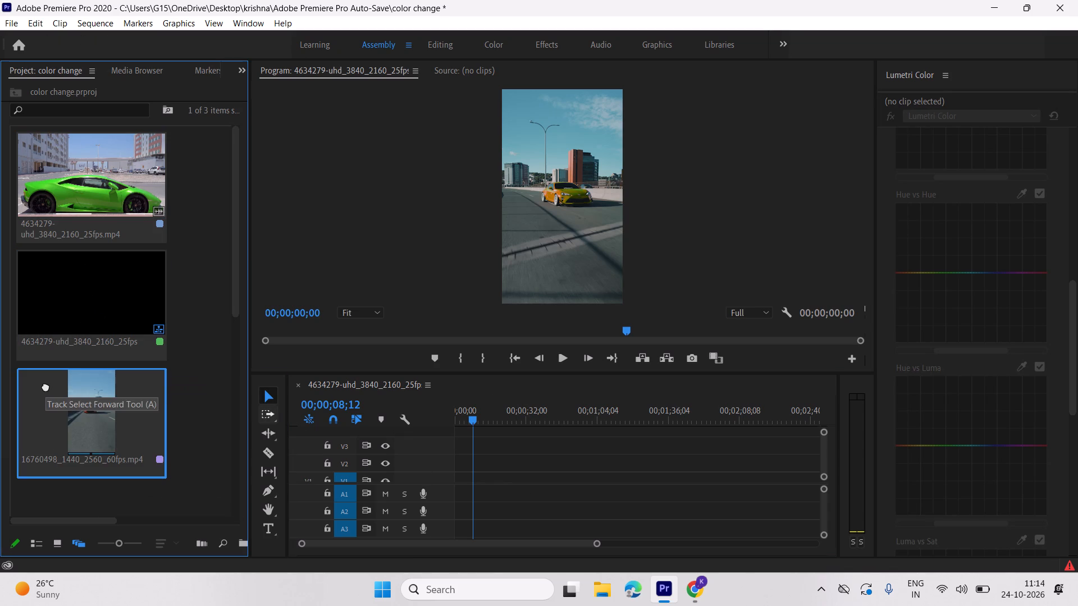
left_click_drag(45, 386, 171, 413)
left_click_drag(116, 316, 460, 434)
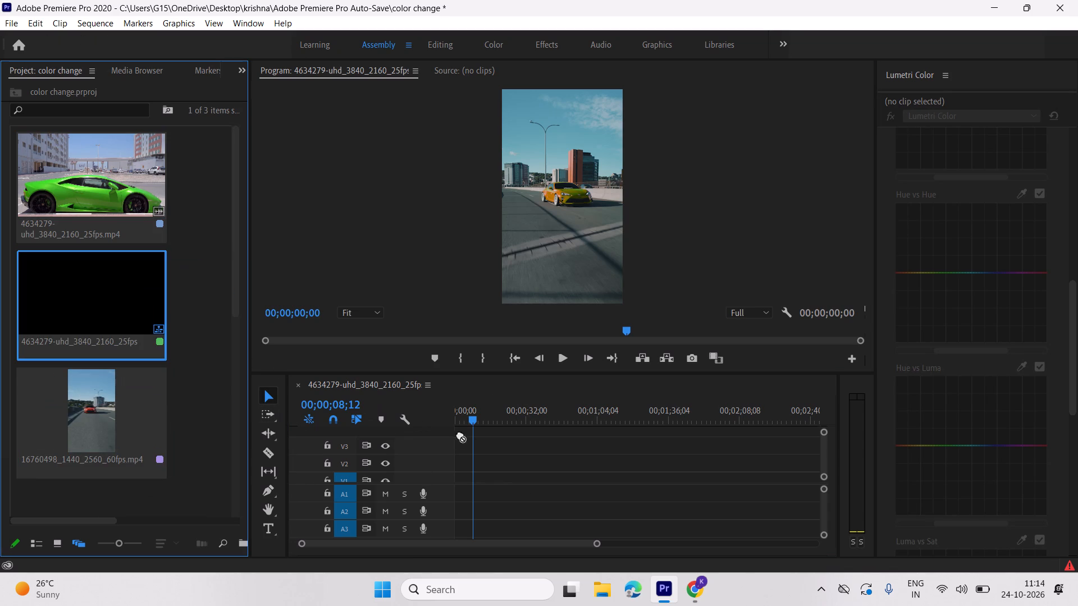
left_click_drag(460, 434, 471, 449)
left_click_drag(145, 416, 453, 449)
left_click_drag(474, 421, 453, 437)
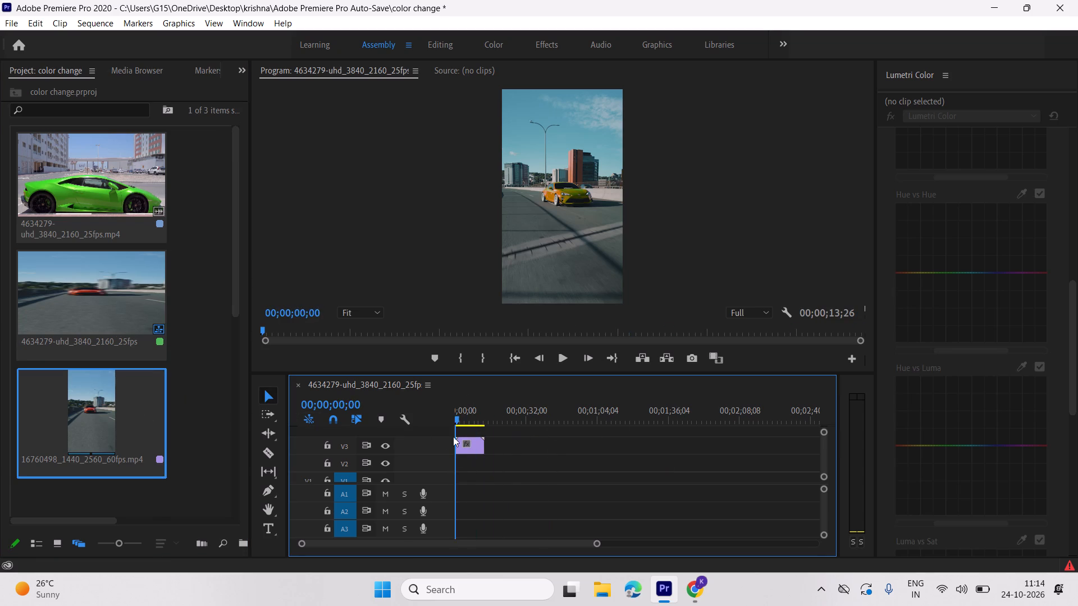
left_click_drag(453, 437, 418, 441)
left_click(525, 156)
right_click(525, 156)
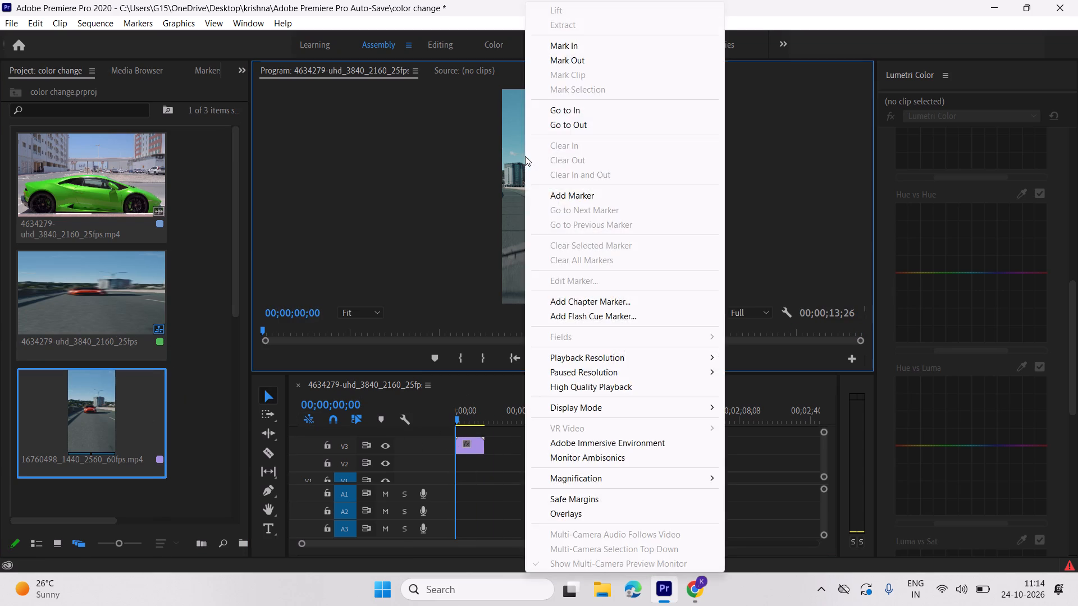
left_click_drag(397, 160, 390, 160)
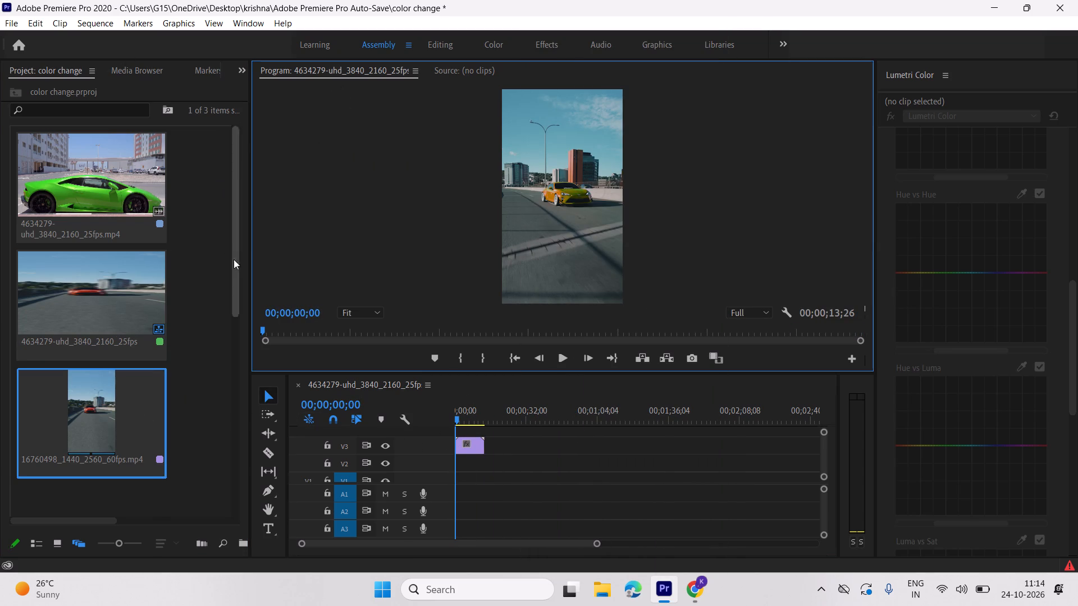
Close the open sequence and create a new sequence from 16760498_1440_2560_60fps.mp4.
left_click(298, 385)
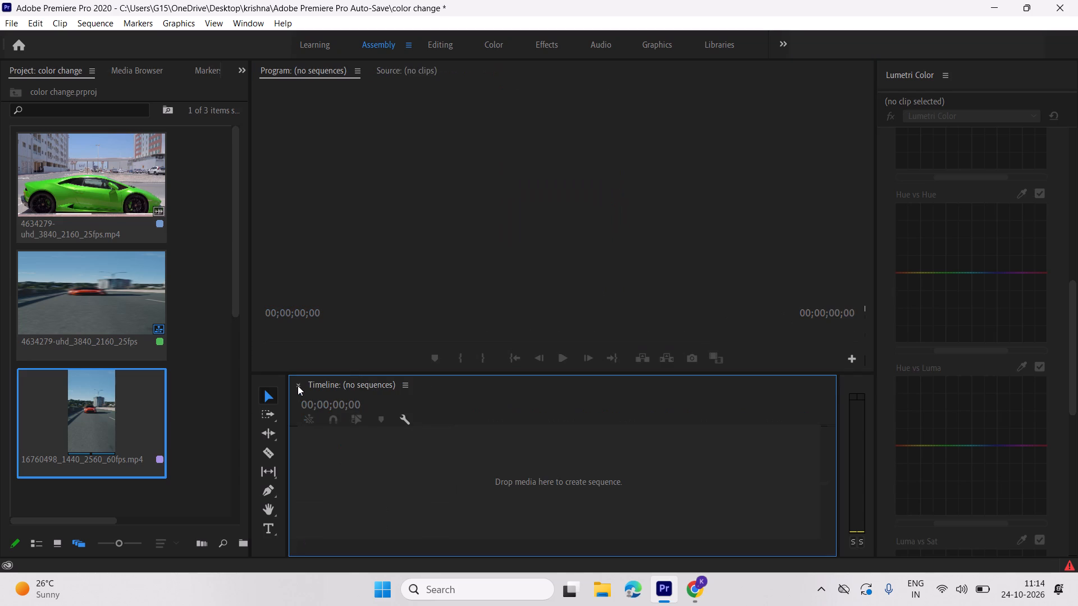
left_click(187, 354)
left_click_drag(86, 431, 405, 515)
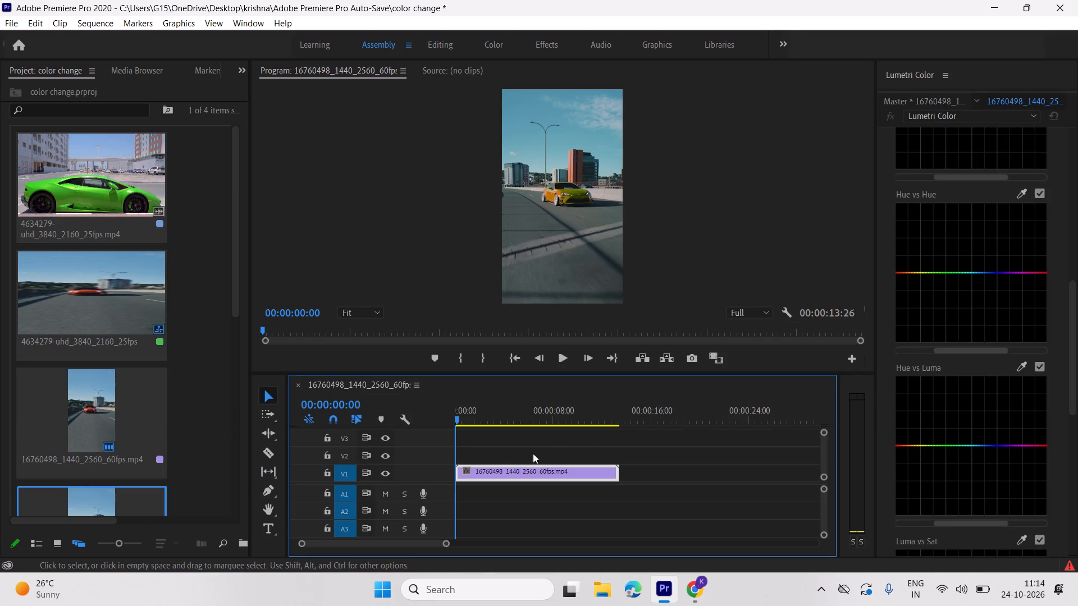
Scrub the new sequence to 00:00:09:06 to check the car's colour.
left_click_drag(587, 445, 545, 534)
left_click_drag(455, 416, 565, 436)
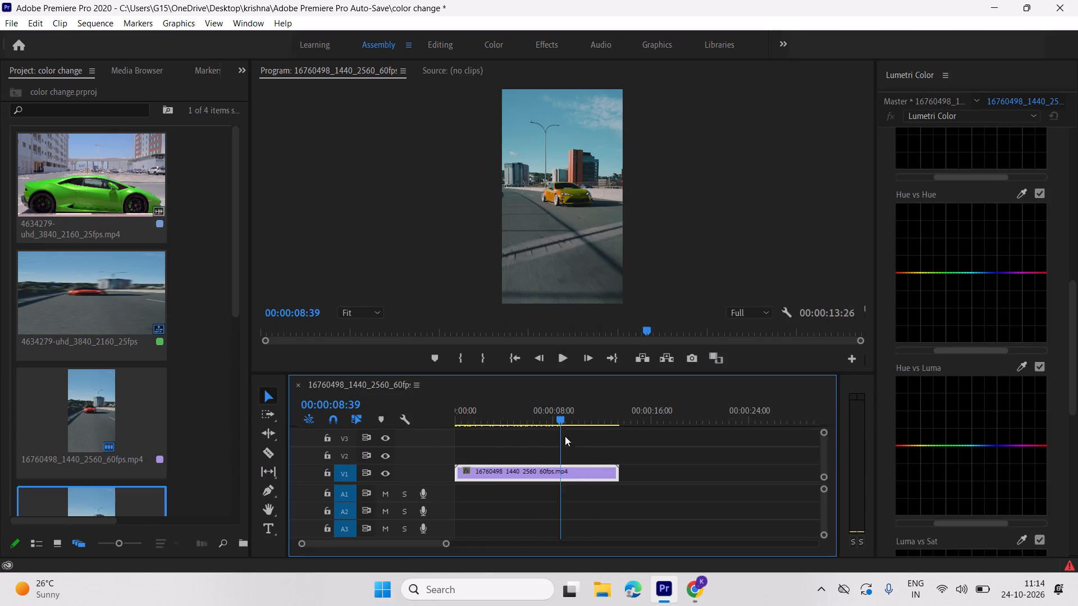
left_click_drag(565, 436, 567, 435)
Close Premiere Pro without saving the changes to color change.prproj.
left_click(1077, 0)
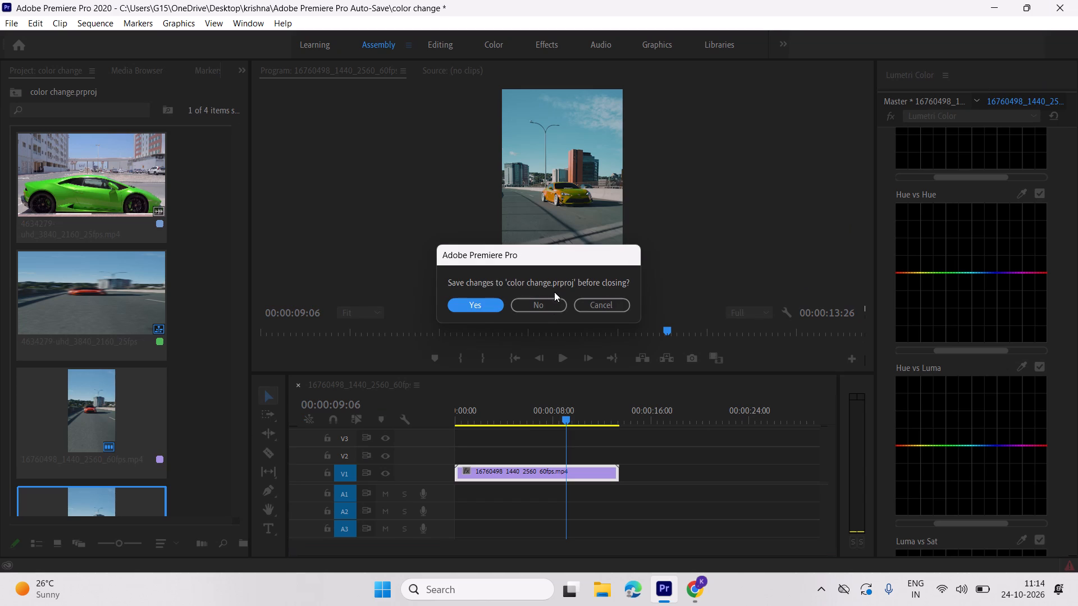
left_click(554, 305)
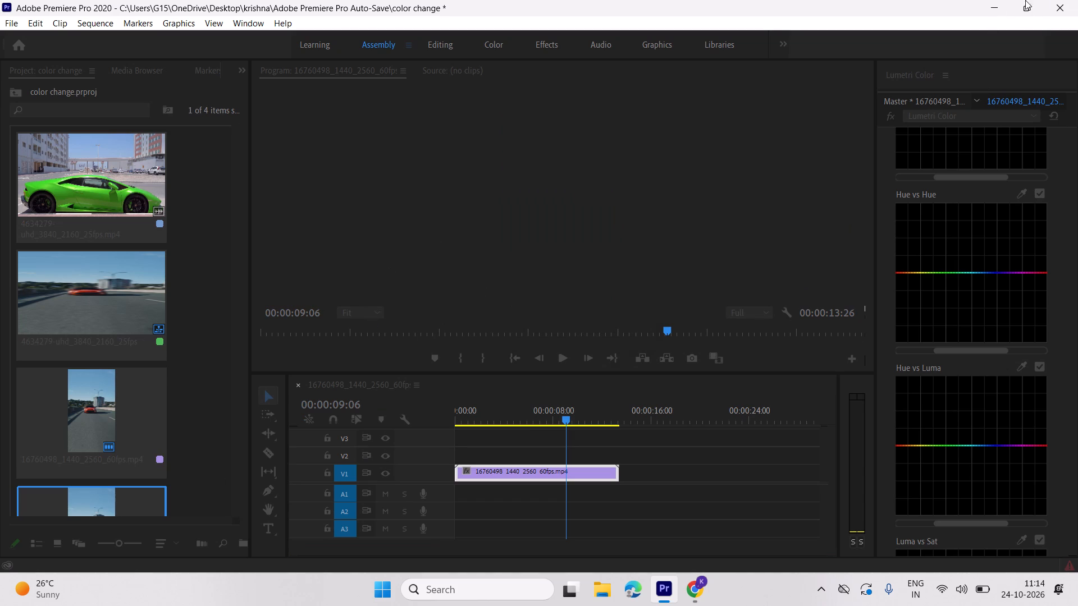
left_click(1077, 0)
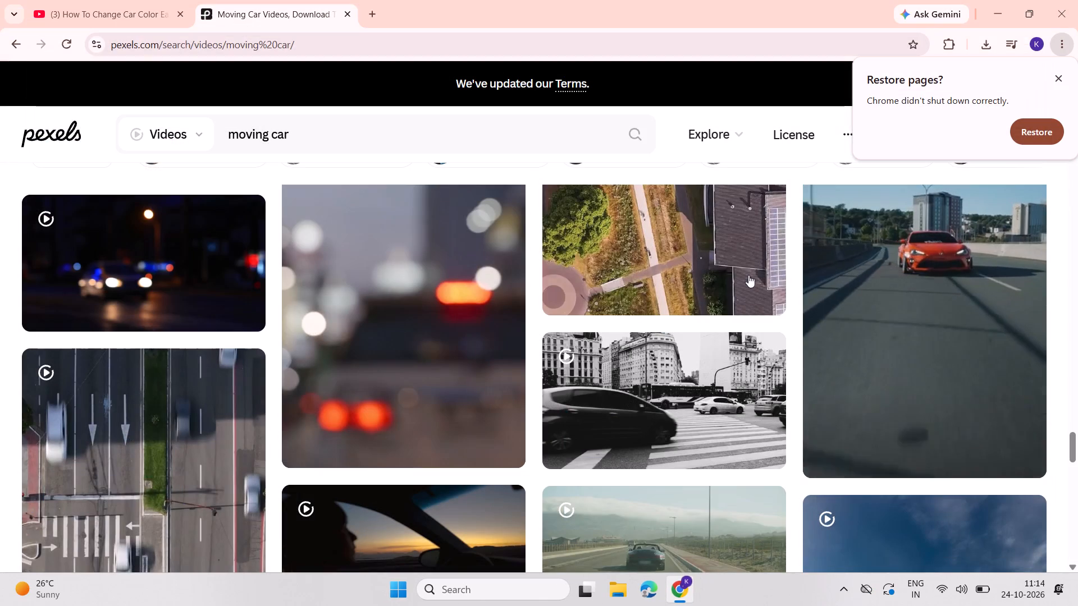
Browse the Pexels moving car video results in Chrome for a replacement car clip.
scroll(728, 384, "down", 5)
scroll(699, 384, "up", 1)
scroll(699, 384, "down", 6)
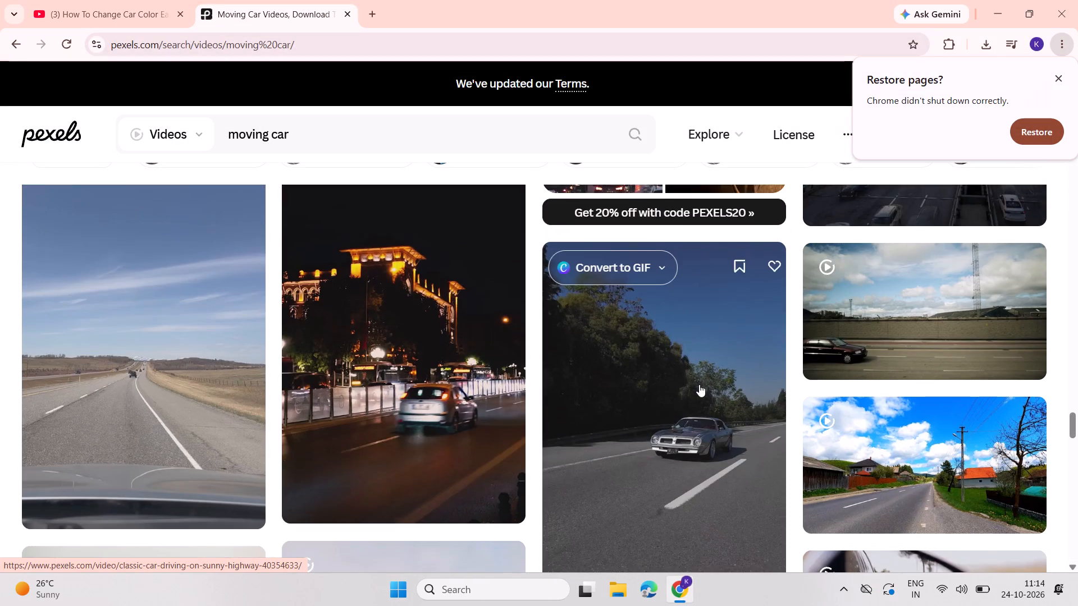
scroll(697, 385, "down", 2)
scroll(756, 389, "down", 7)
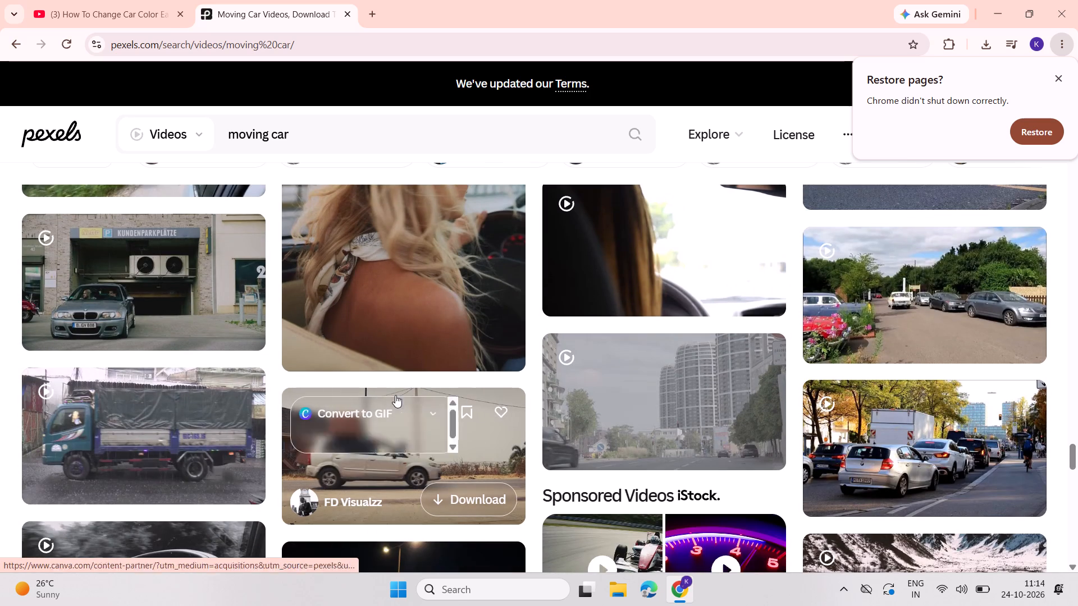
scroll(488, 462, "down", 3)
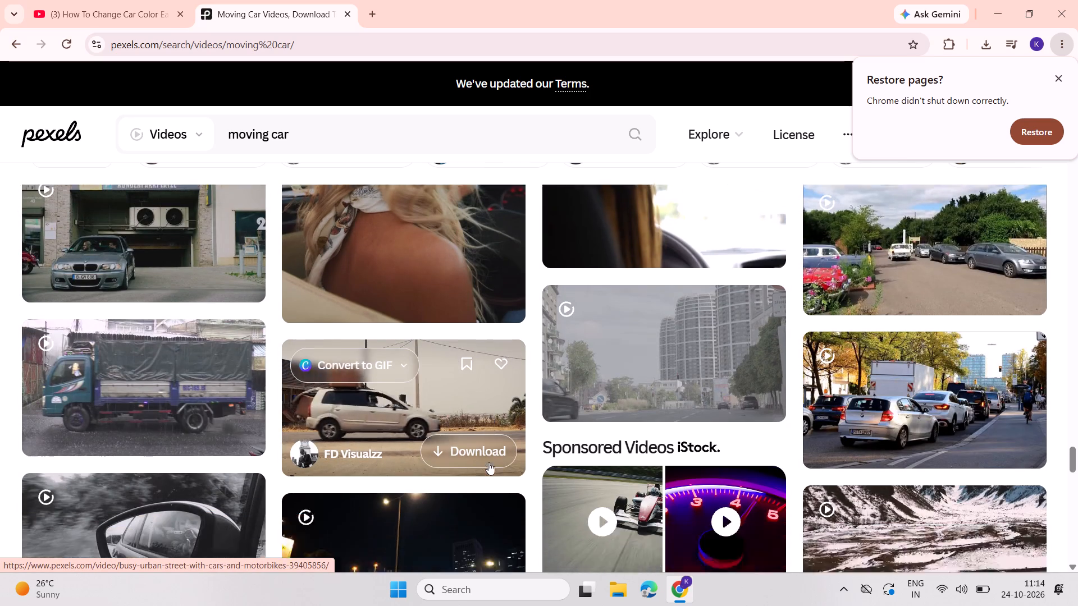
scroll(488, 462, "down", 2)
scroll(358, 402, "down", 3)
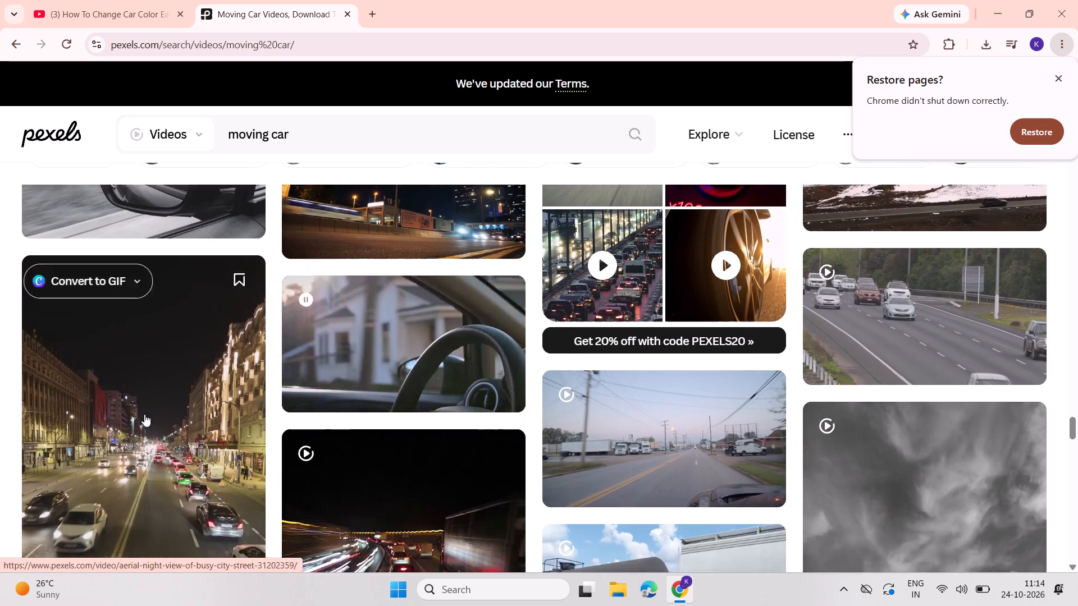
scroll(164, 406, "down", 3)
scroll(716, 403, "down", 5)
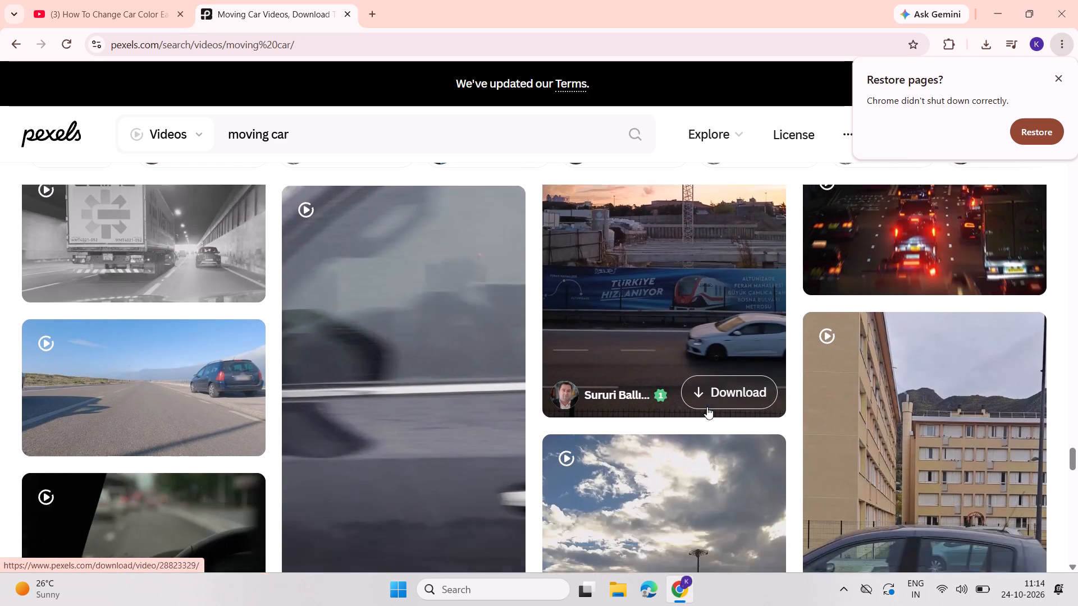
scroll(477, 389, "down", 3)
scroll(584, 387, "down", 5)
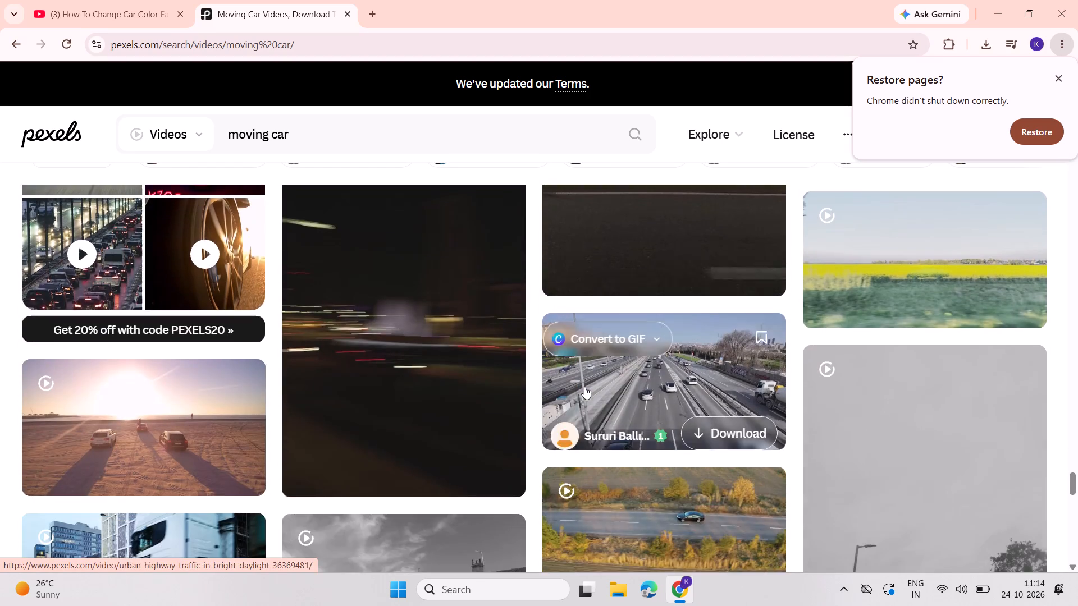
scroll(584, 387, "down", 4)
scroll(409, 382, "down", 4)
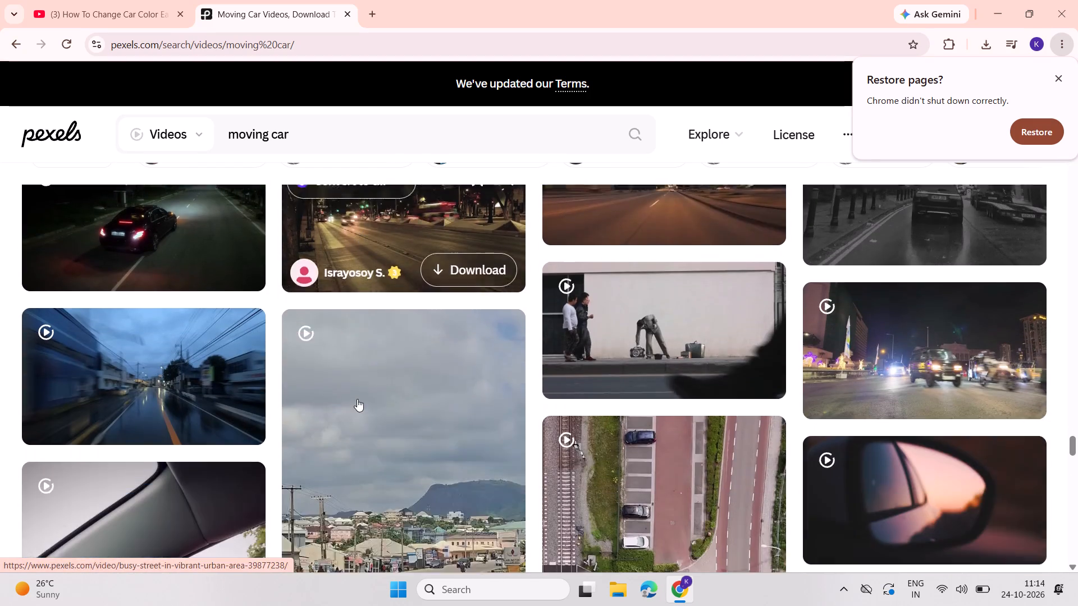
scroll(462, 411, "down", 4)
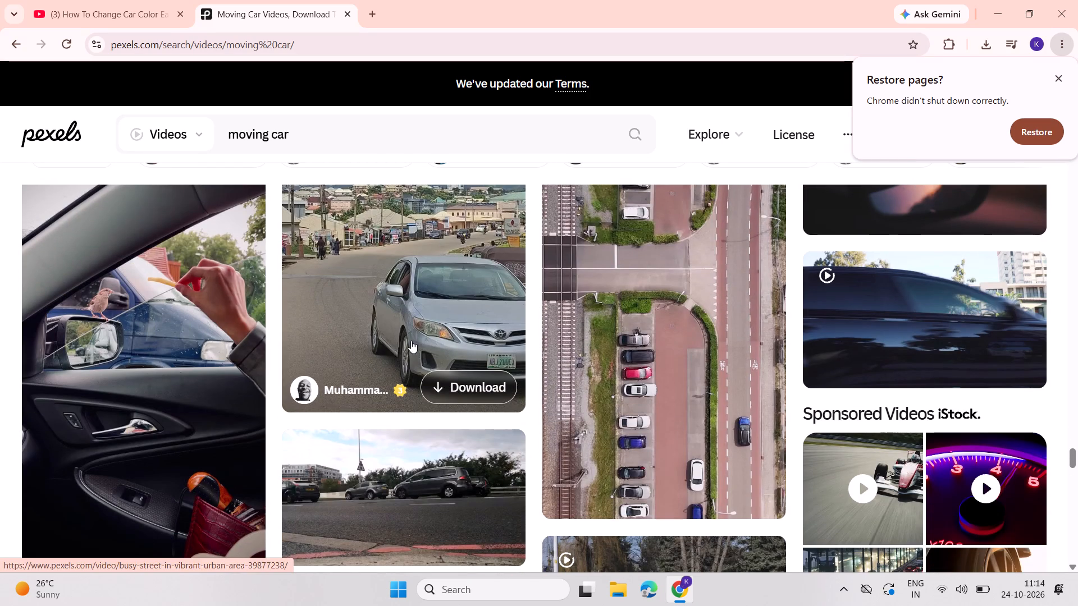
scroll(407, 339, "down", 2)
scroll(264, 343, "up", 2)
scroll(258, 345, "down", 6)
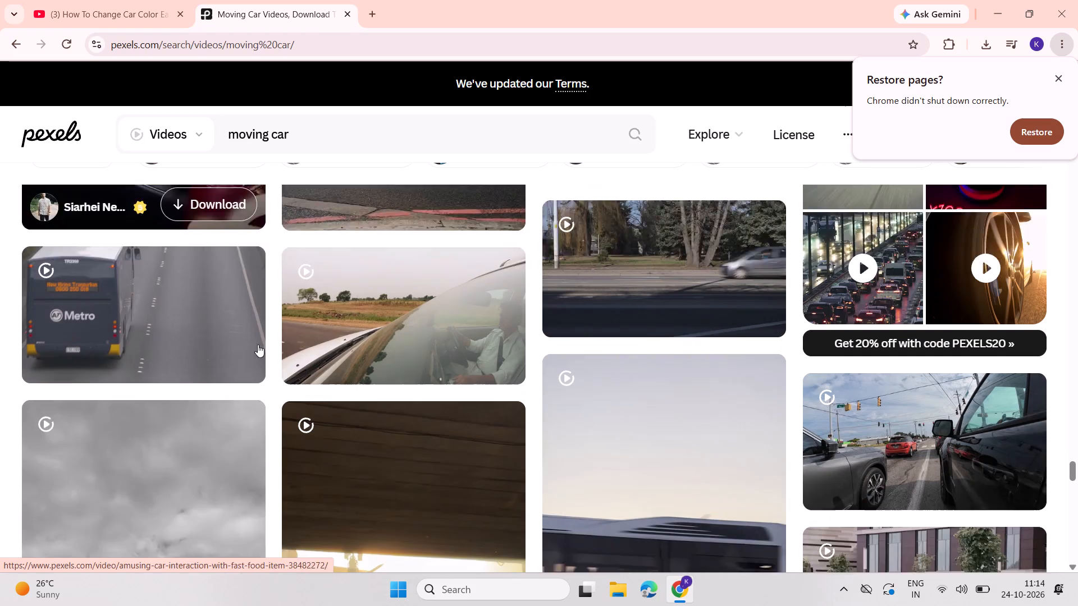
Download the black Mercedes sedan video from the Pexels results and check its download progress.
scroll(257, 345, "down", 3)
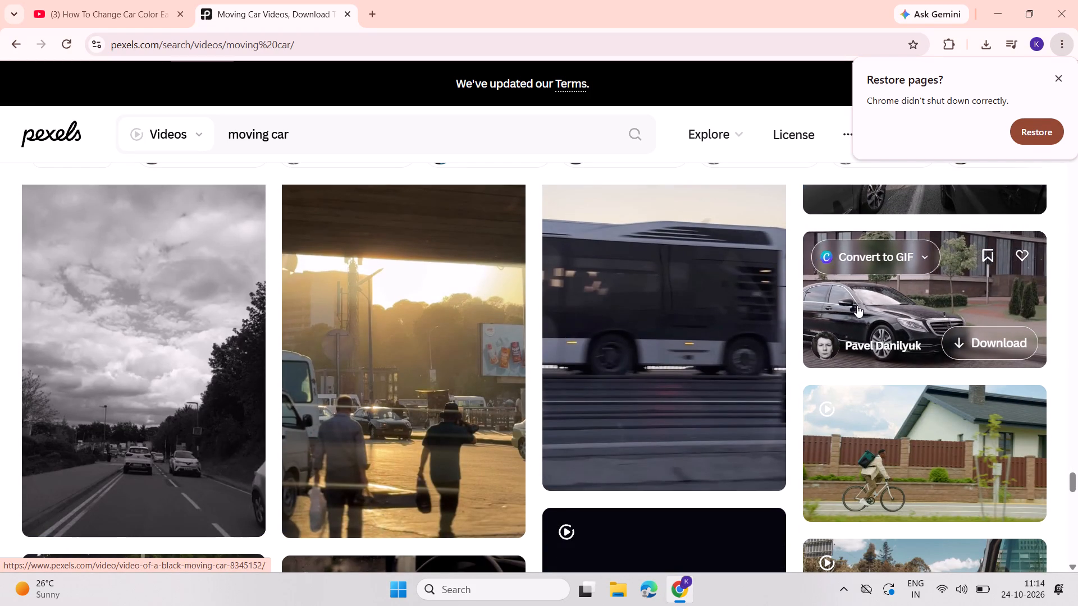
scroll(857, 305, "down", 1)
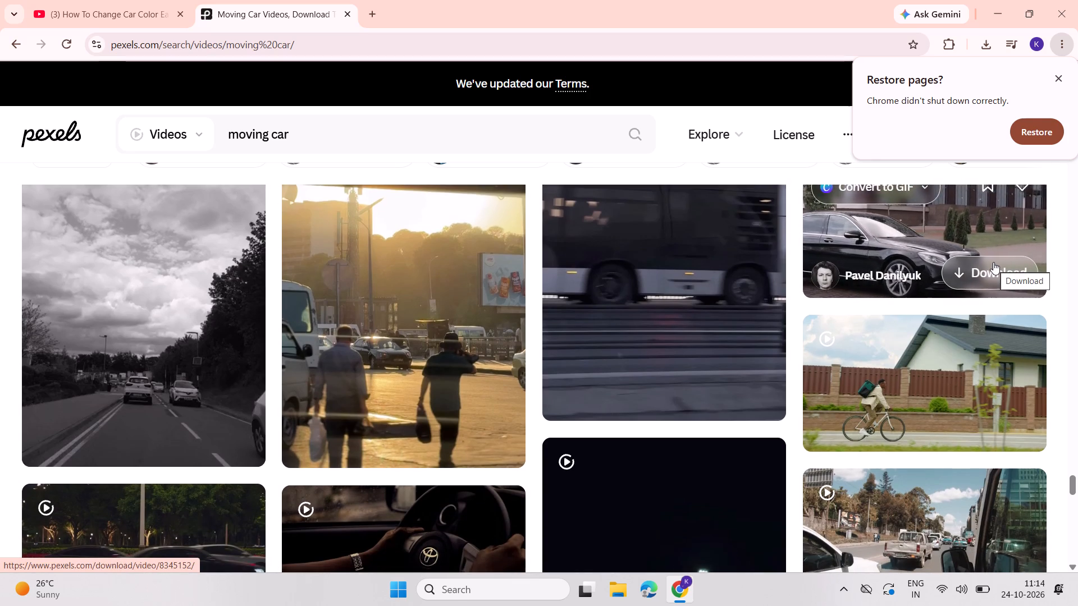
left_click(993, 262)
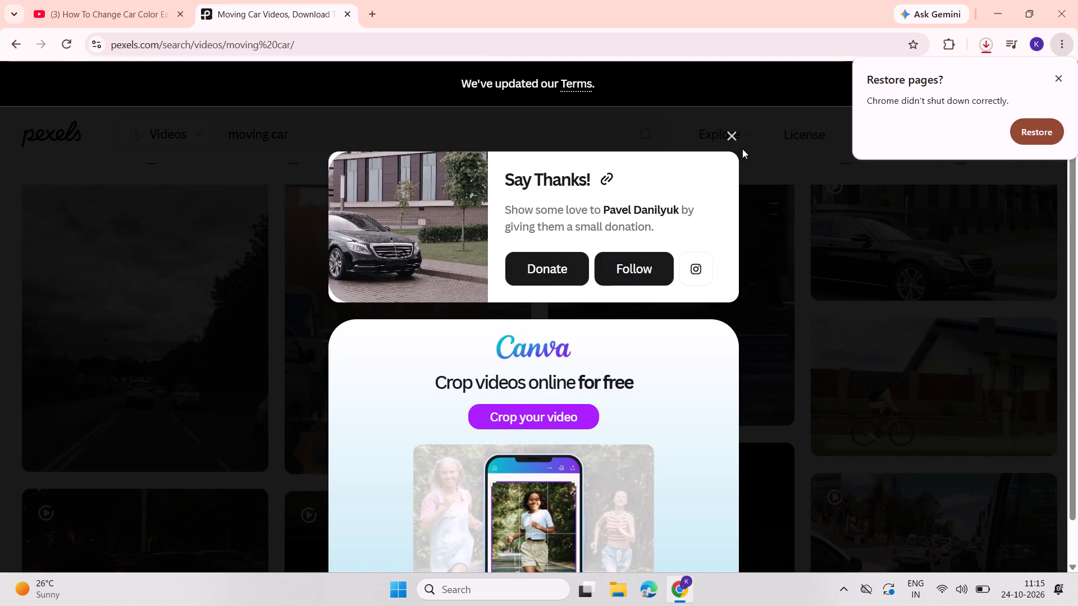
left_click(733, 130)
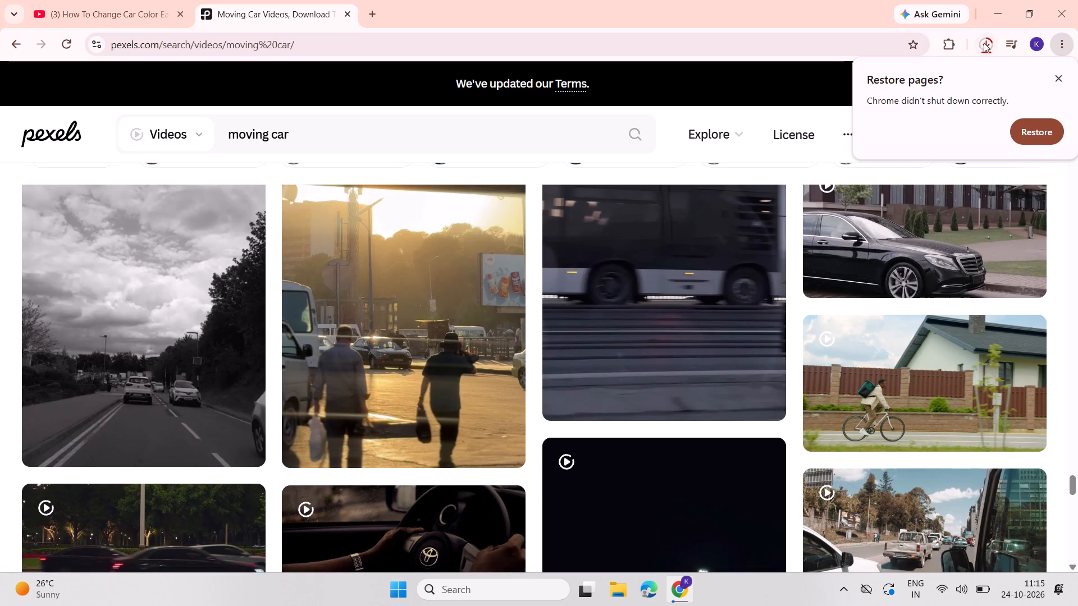
left_click(985, 45)
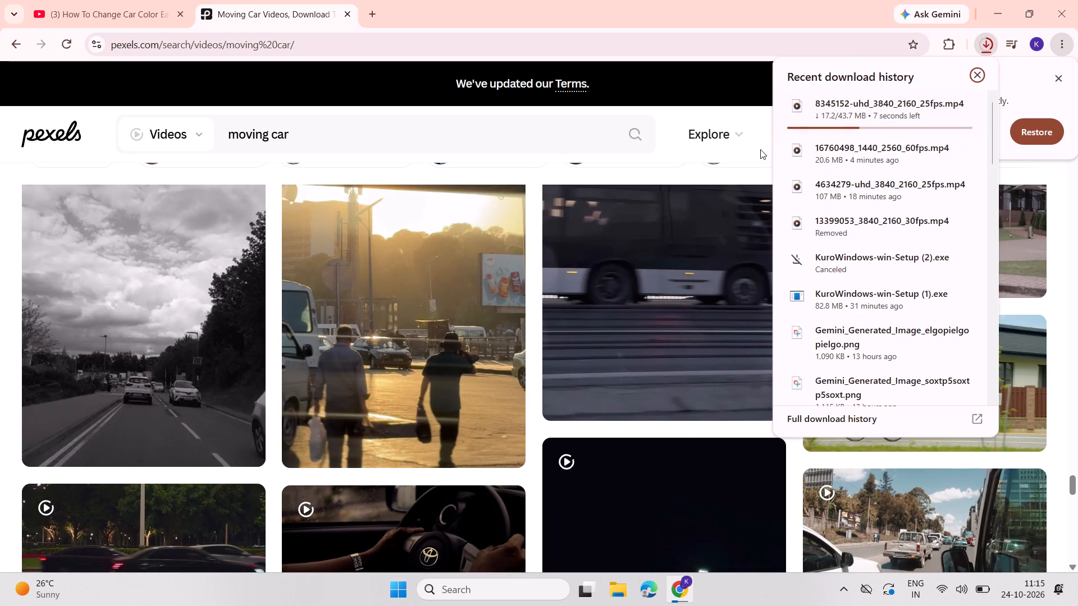
Look through more of the Pexels moving car results for other suitable car clips.
left_click(522, 131)
left_click(553, 130)
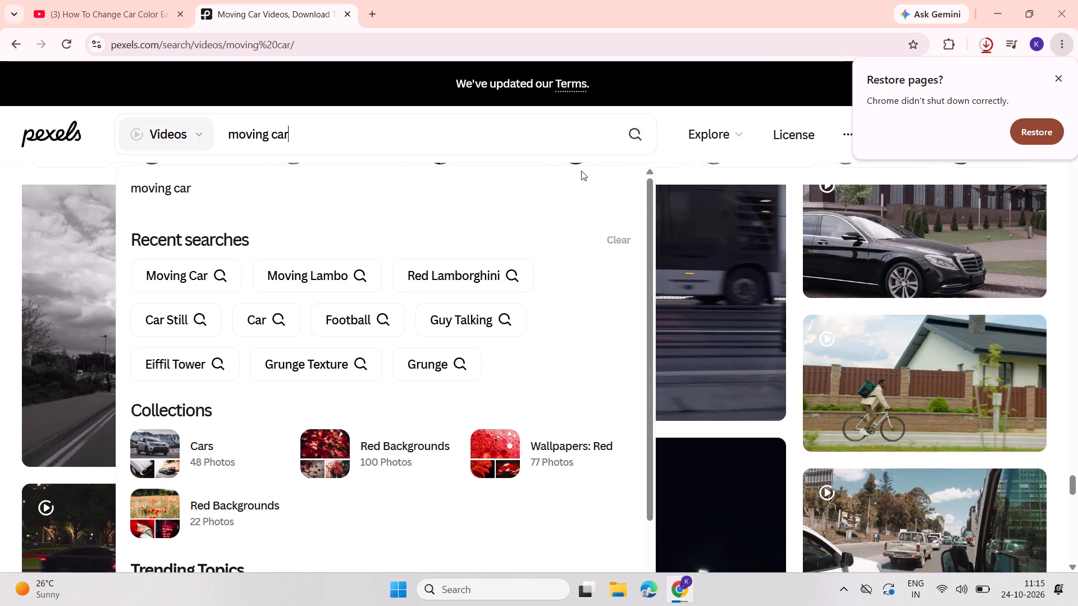
left_click(631, 111)
scroll(698, 186, "down", 6)
scroll(657, 225, "down", 1)
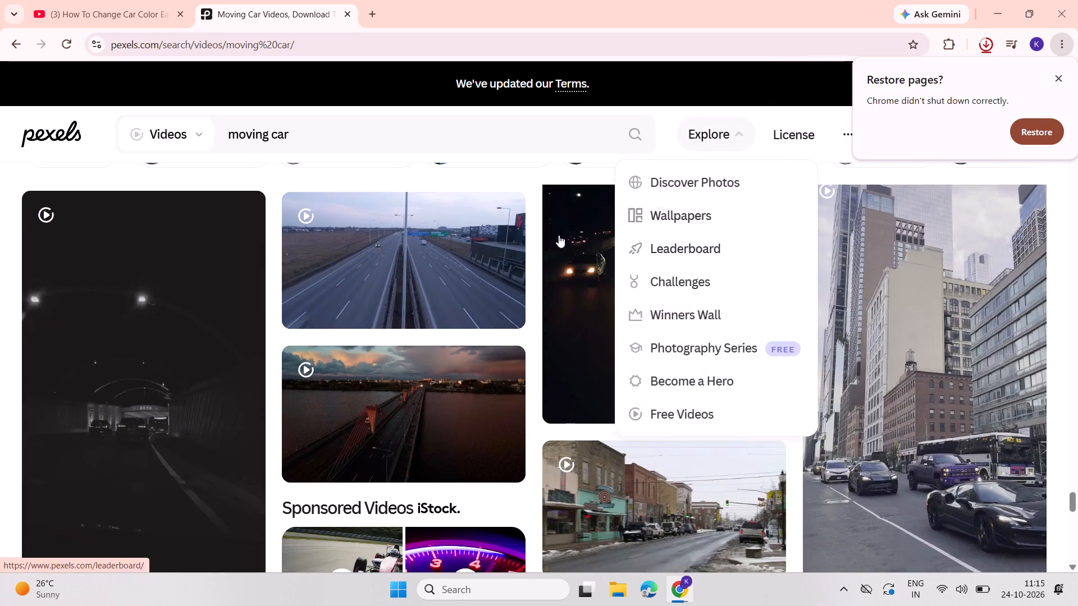
scroll(315, 232, "down", 5)
scroll(231, 219, "down", 3)
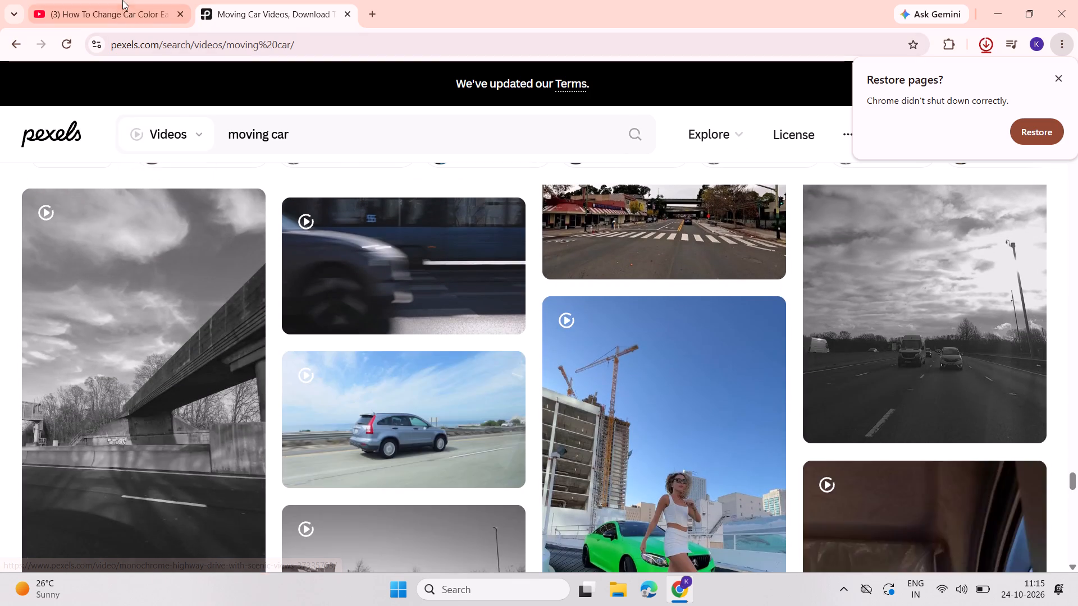
Switch to the YouTube Shorts car colour tutorial, skip ahead in it, and go to the following Short.
left_click(122, 0)
left_click_drag(601, 548, 631, 549)
scroll(469, 438, "down", 7)
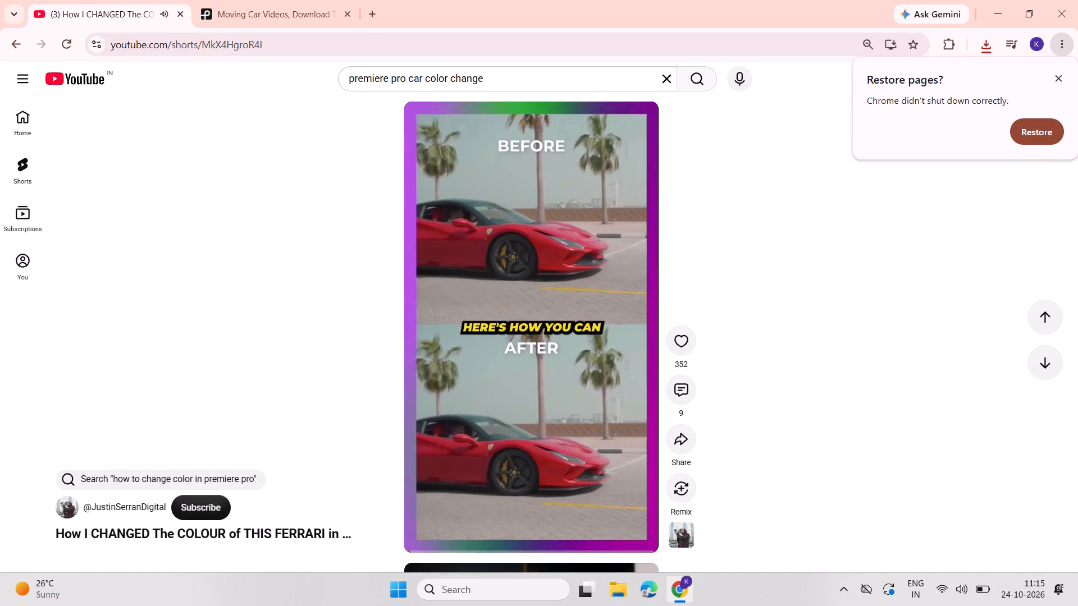